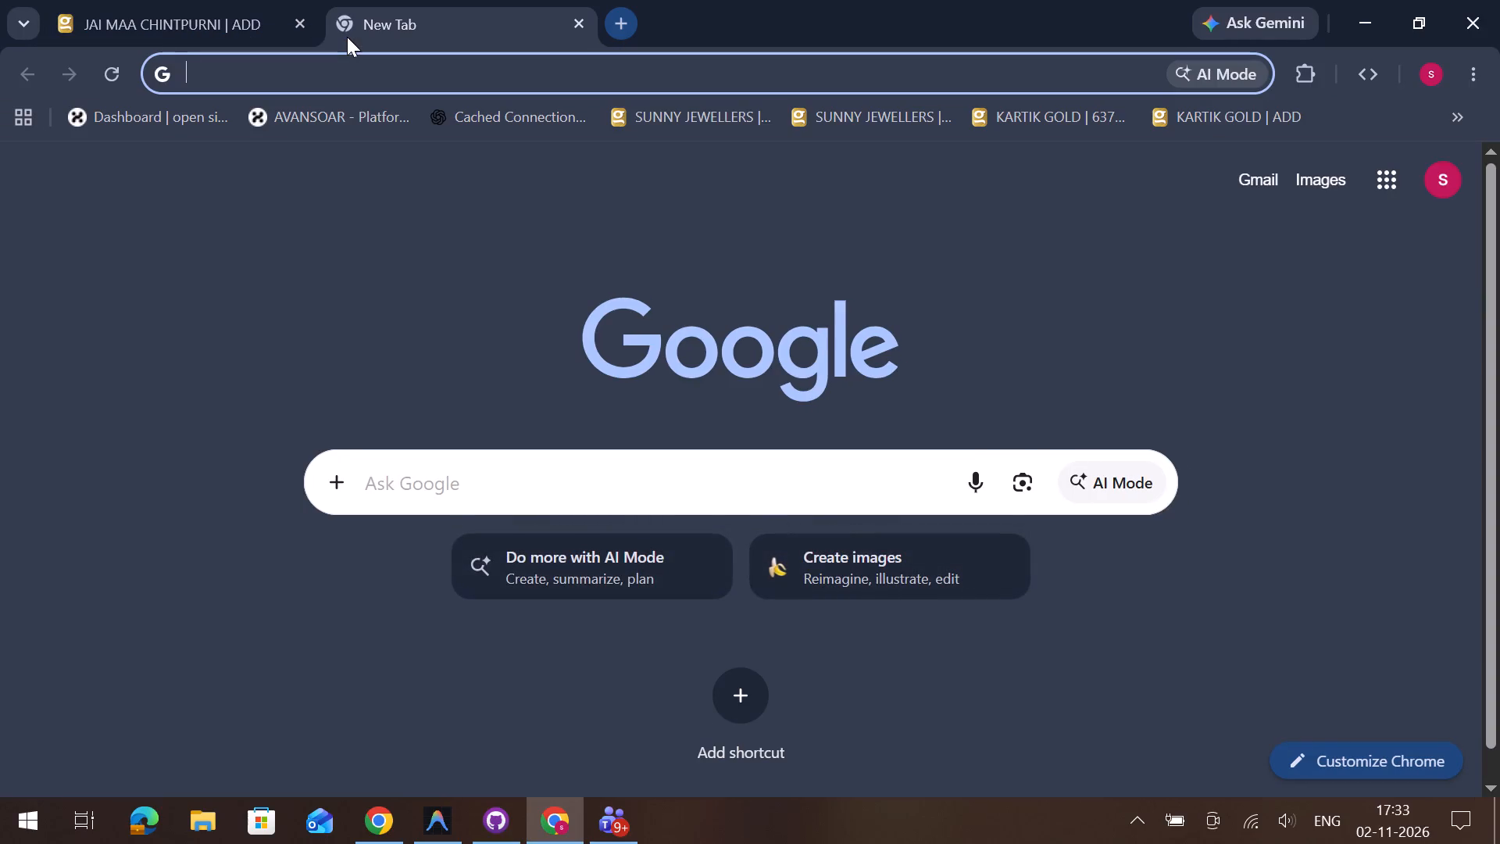
Open the address bar of the new tab for entering a web address or search.
{"action": "left_click", "coordinate": [380, 77]}
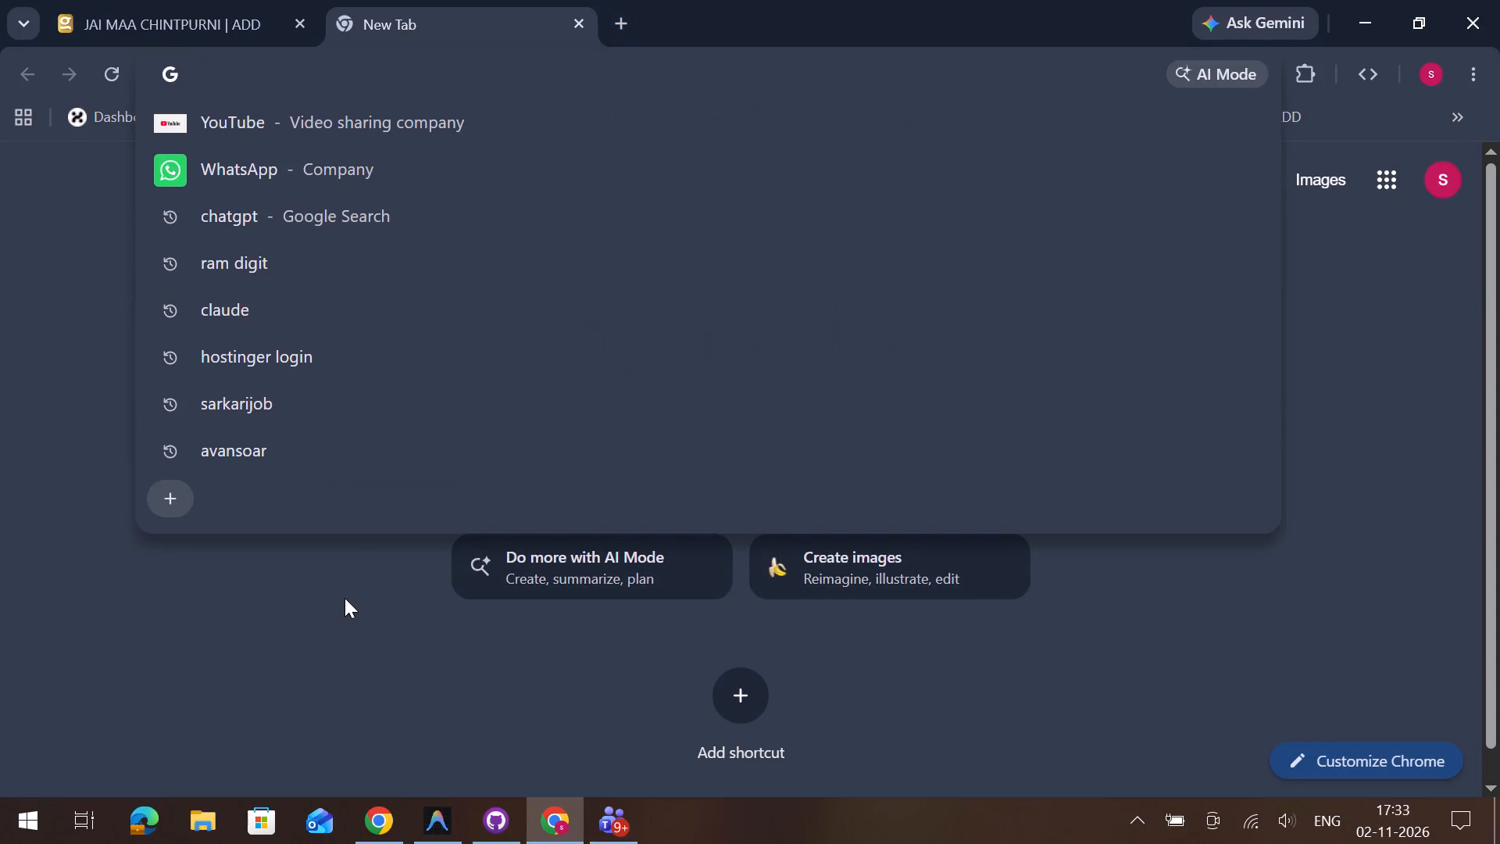
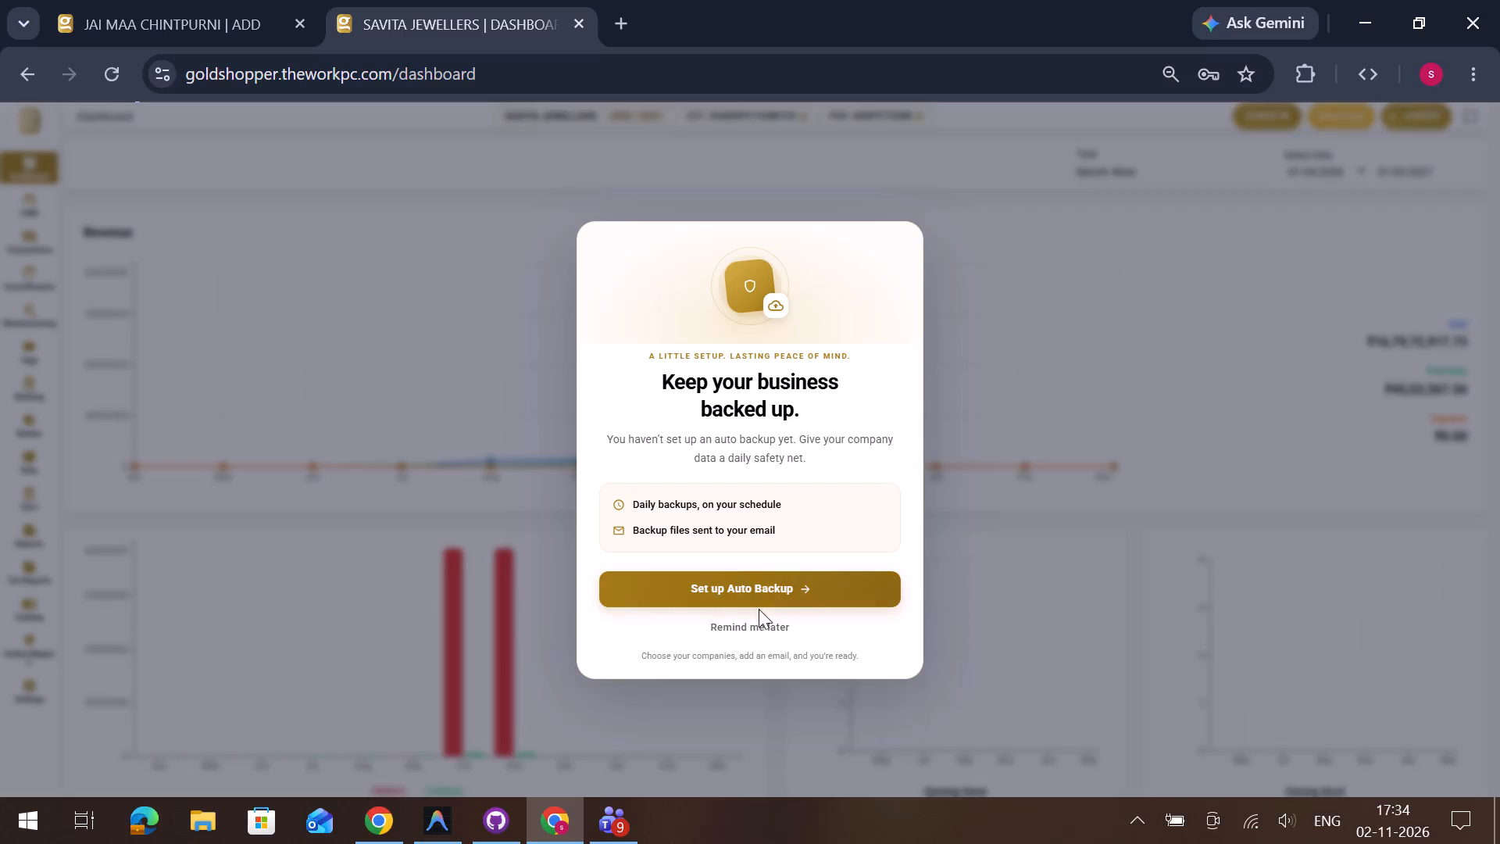
Postpone the auto backup setup and start a new single voucher.
{"action": "left_click", "coordinate": [768, 627]}
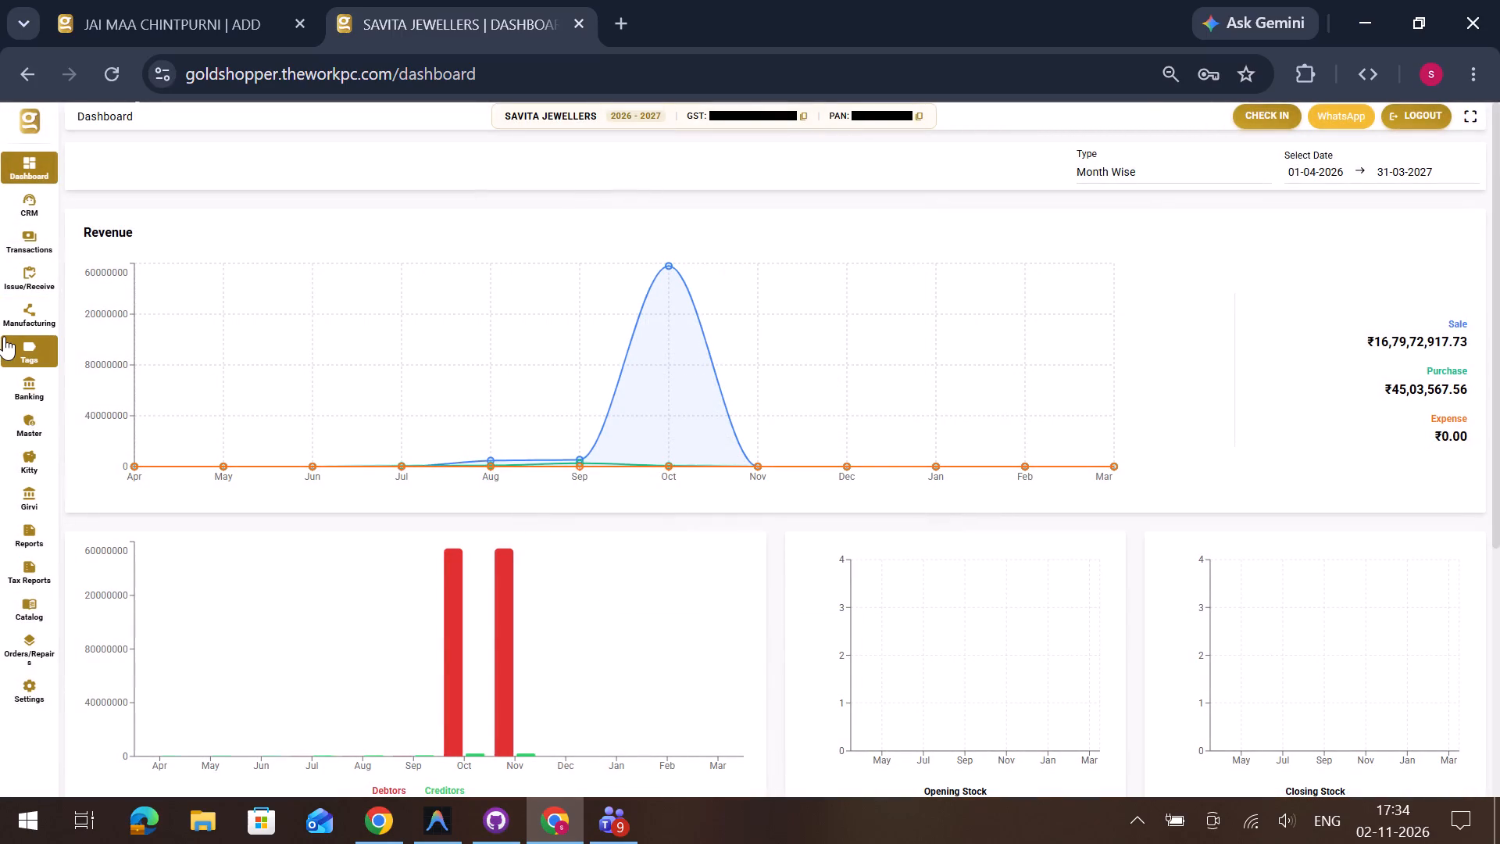
{"action": "left_click", "coordinate": [48, 236]}
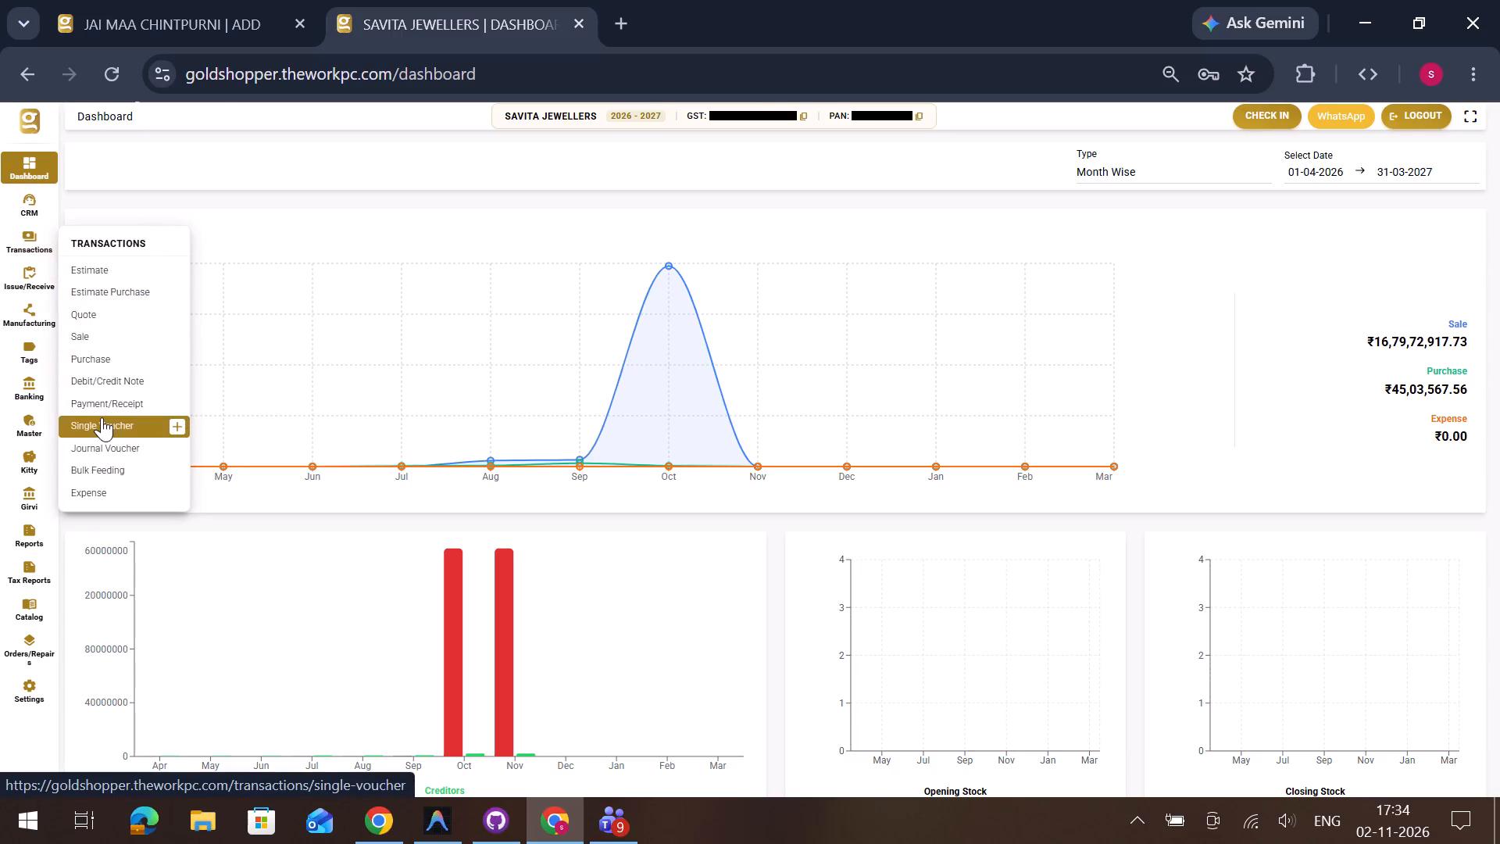
{"action": "left_click", "coordinate": [102, 417]}
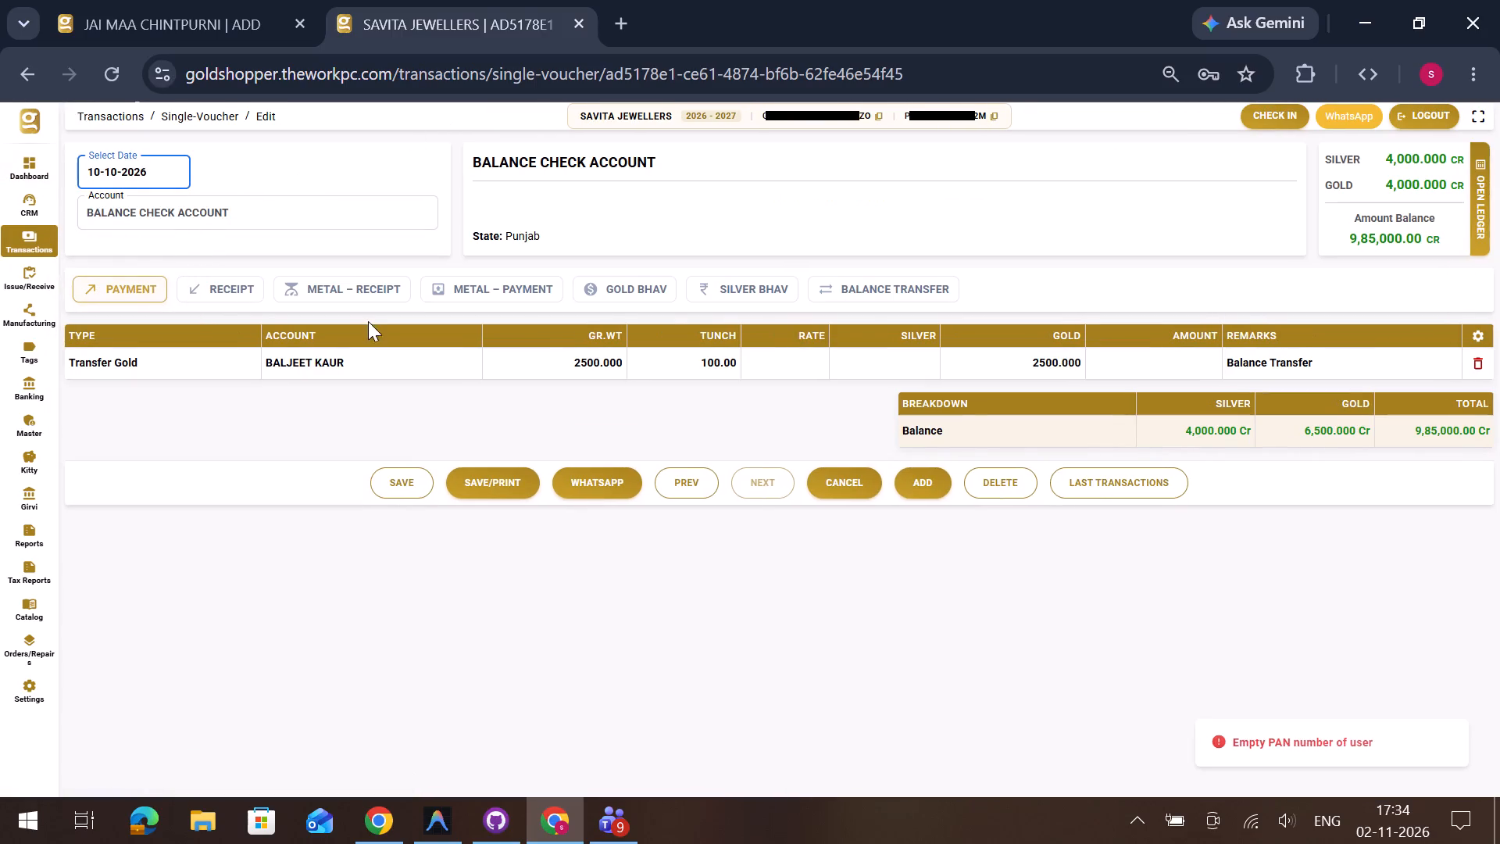
{"action": "left_click", "coordinate": [920, 484]}
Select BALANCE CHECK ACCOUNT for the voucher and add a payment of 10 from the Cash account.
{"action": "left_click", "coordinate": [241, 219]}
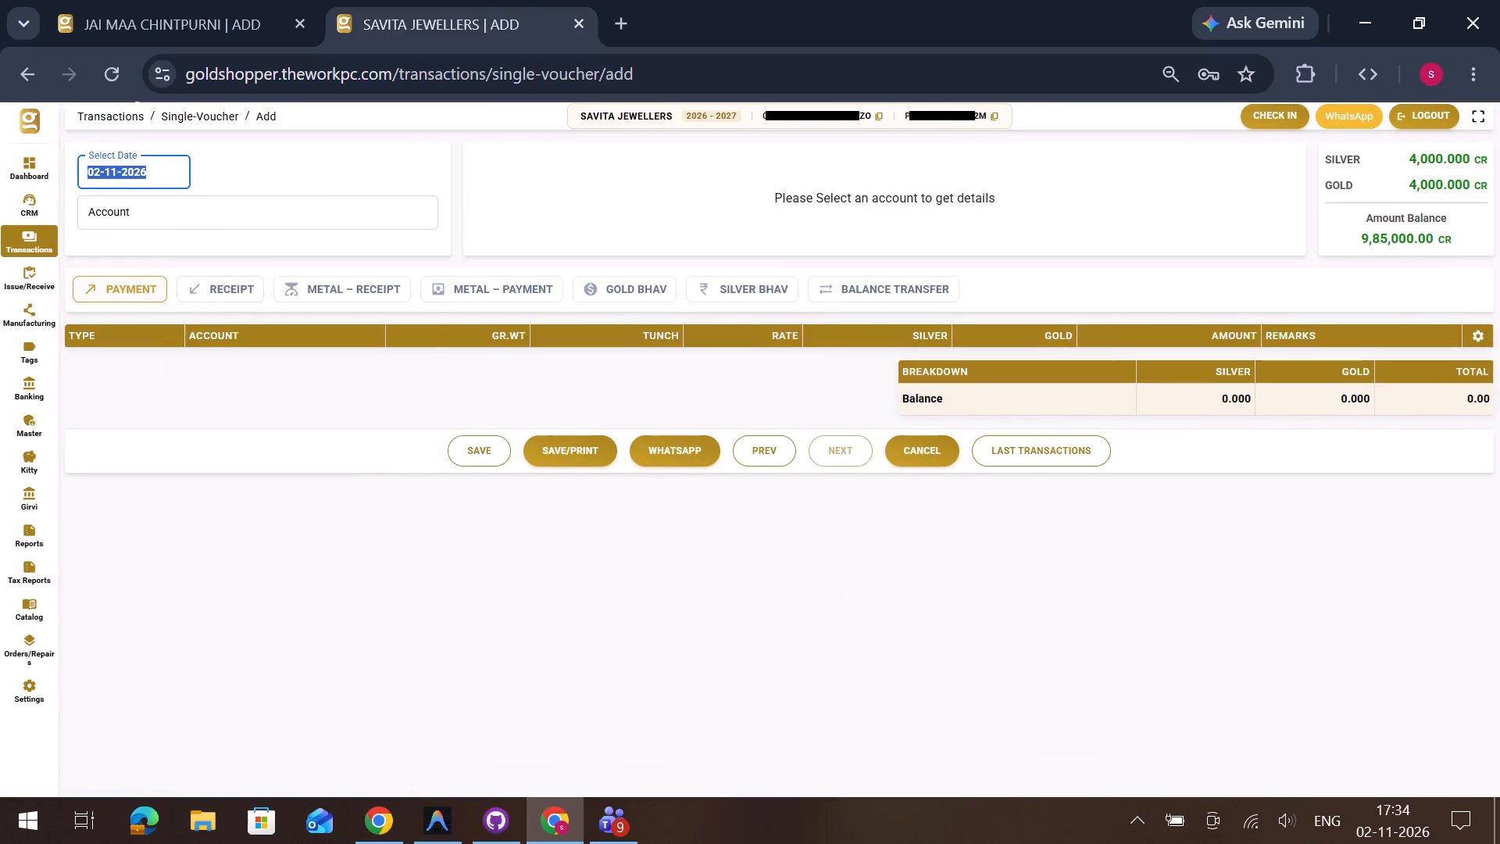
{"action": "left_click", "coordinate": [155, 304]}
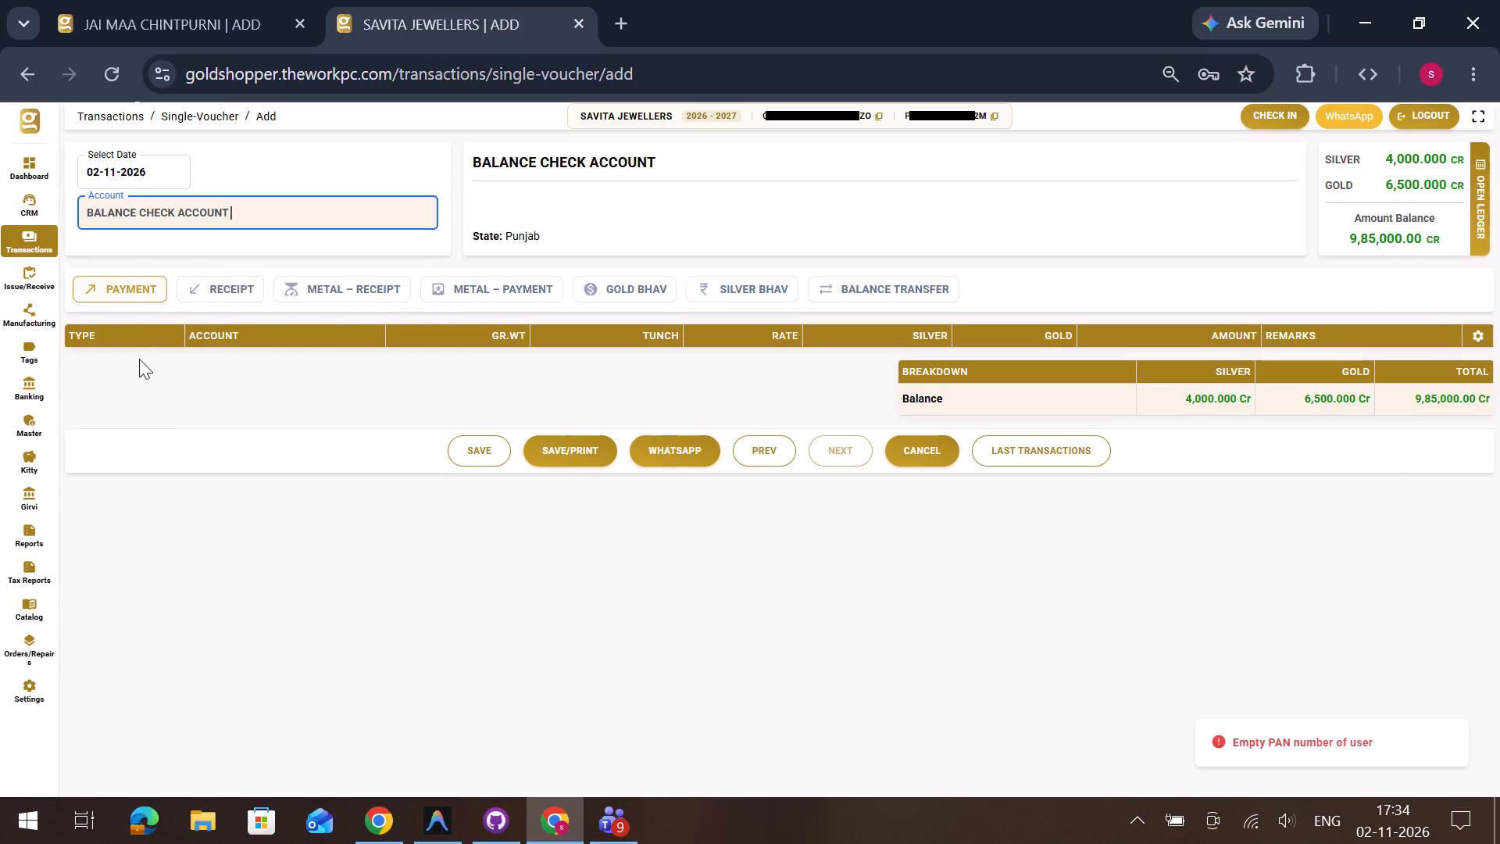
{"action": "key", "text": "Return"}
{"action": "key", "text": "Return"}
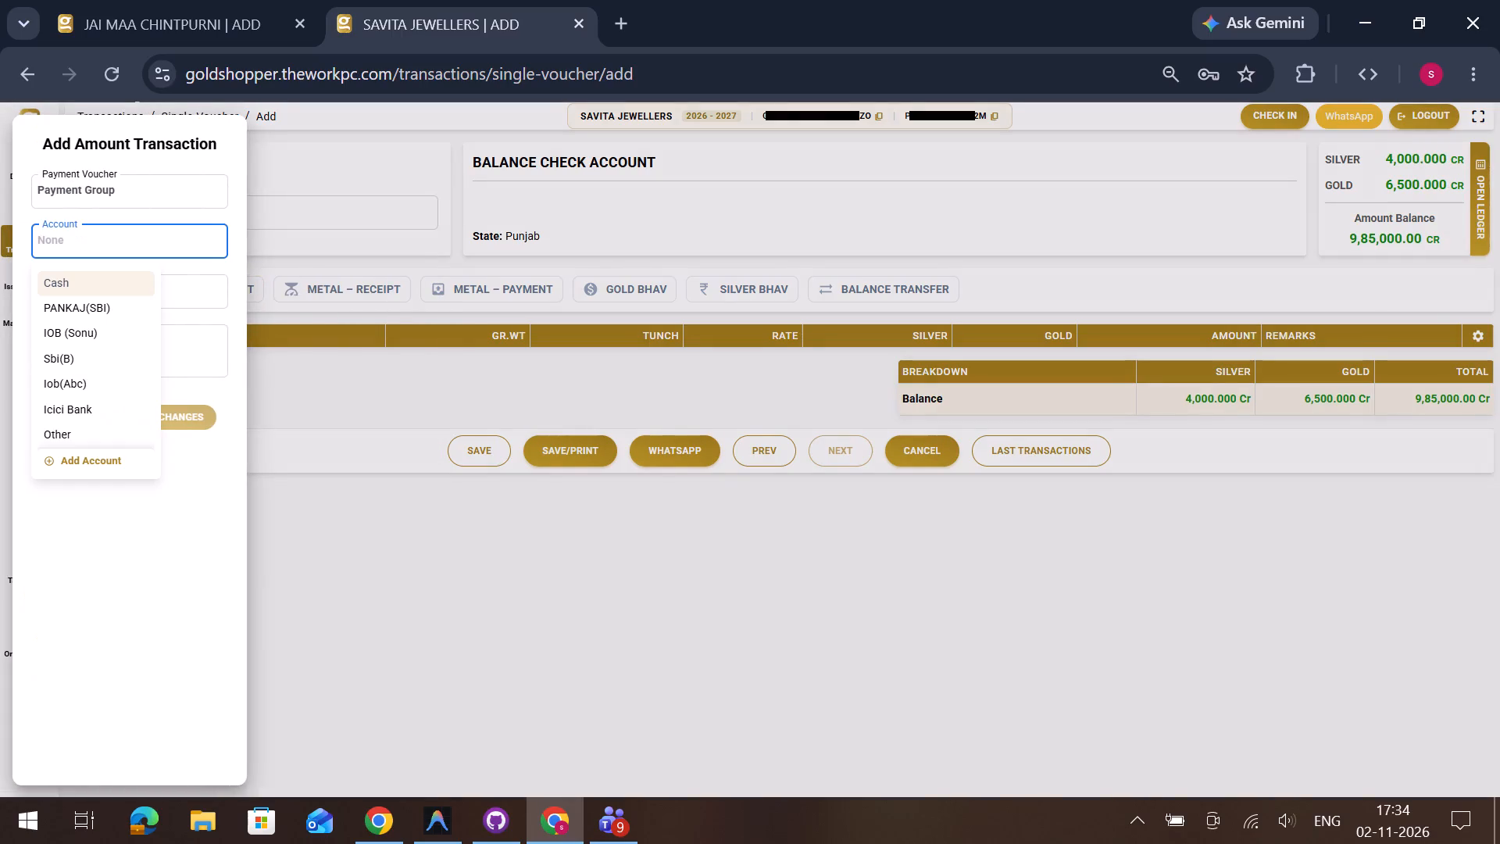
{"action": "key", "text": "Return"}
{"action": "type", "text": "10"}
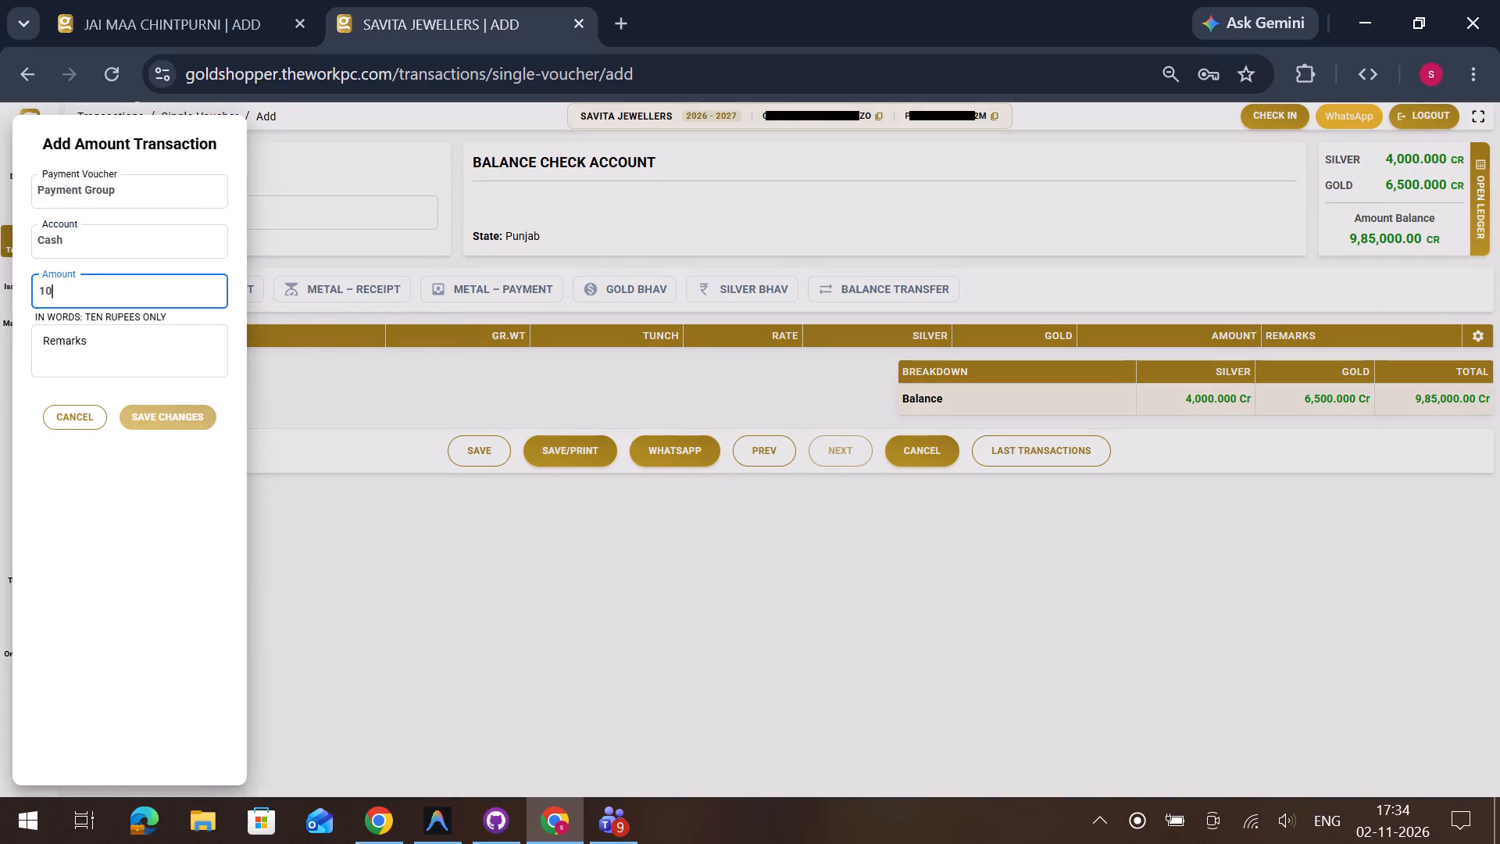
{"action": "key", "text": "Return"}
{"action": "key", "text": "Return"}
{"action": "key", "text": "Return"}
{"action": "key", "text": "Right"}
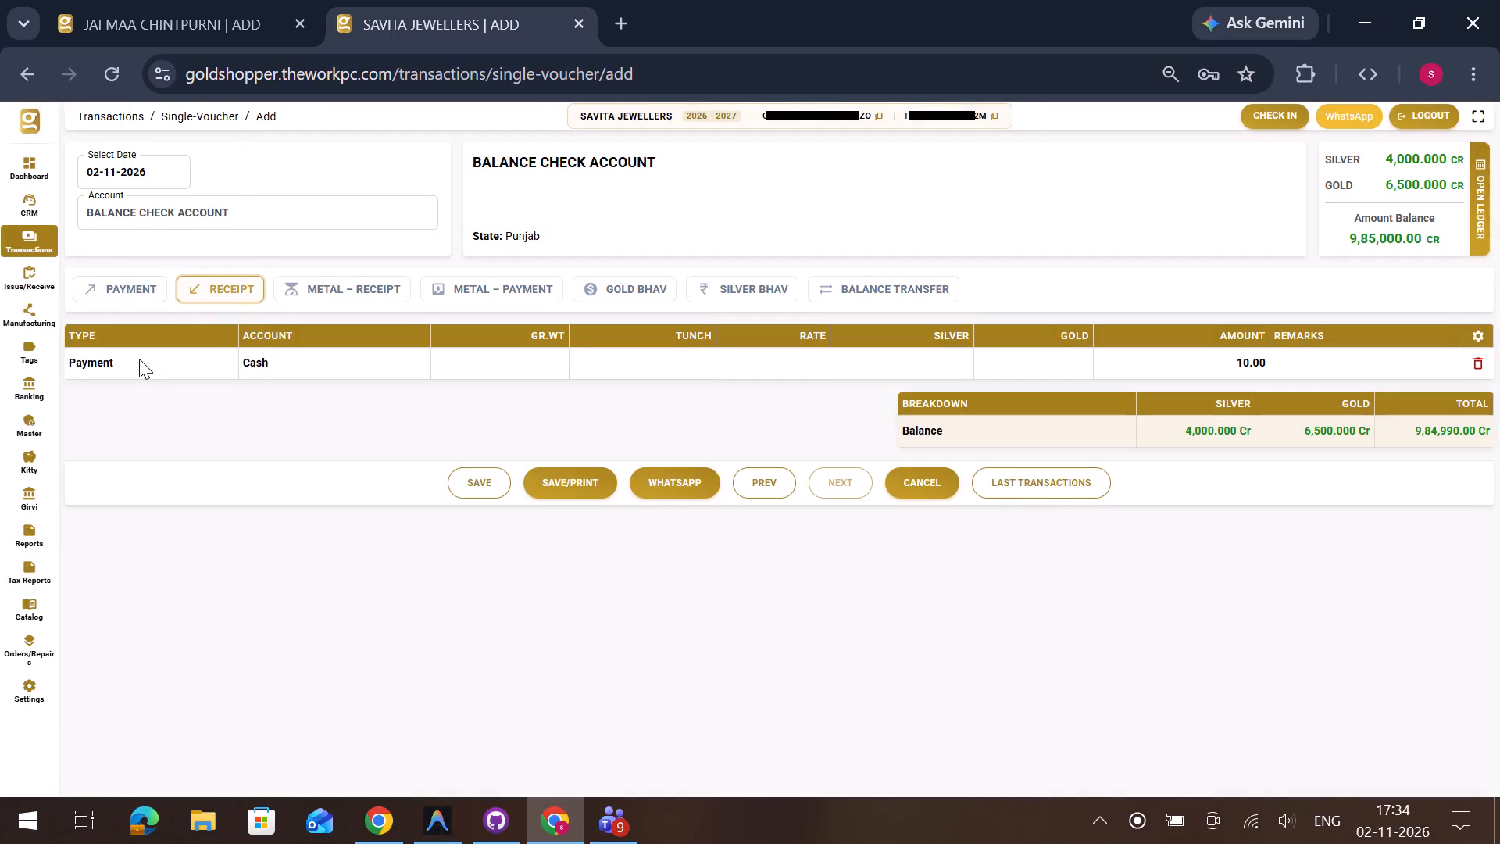
Reload the voucher page, postpone the backup setup, and select BALANCE CHECK ACCOUNT as the voucher's account.
{"action": "left_click", "coordinate": [116, 71]}
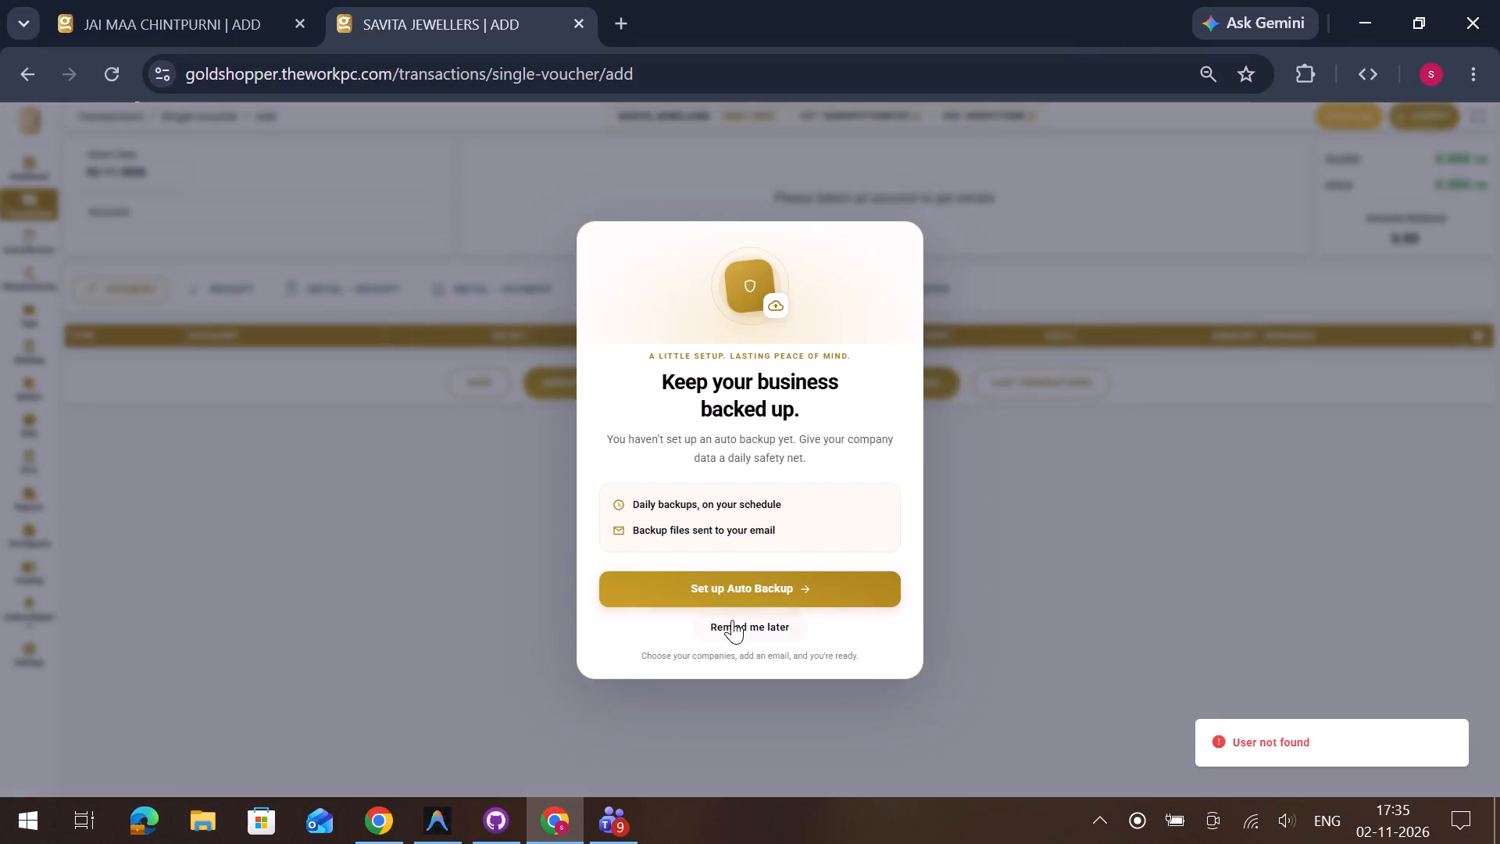
{"action": "left_click", "coordinate": [732, 620]}
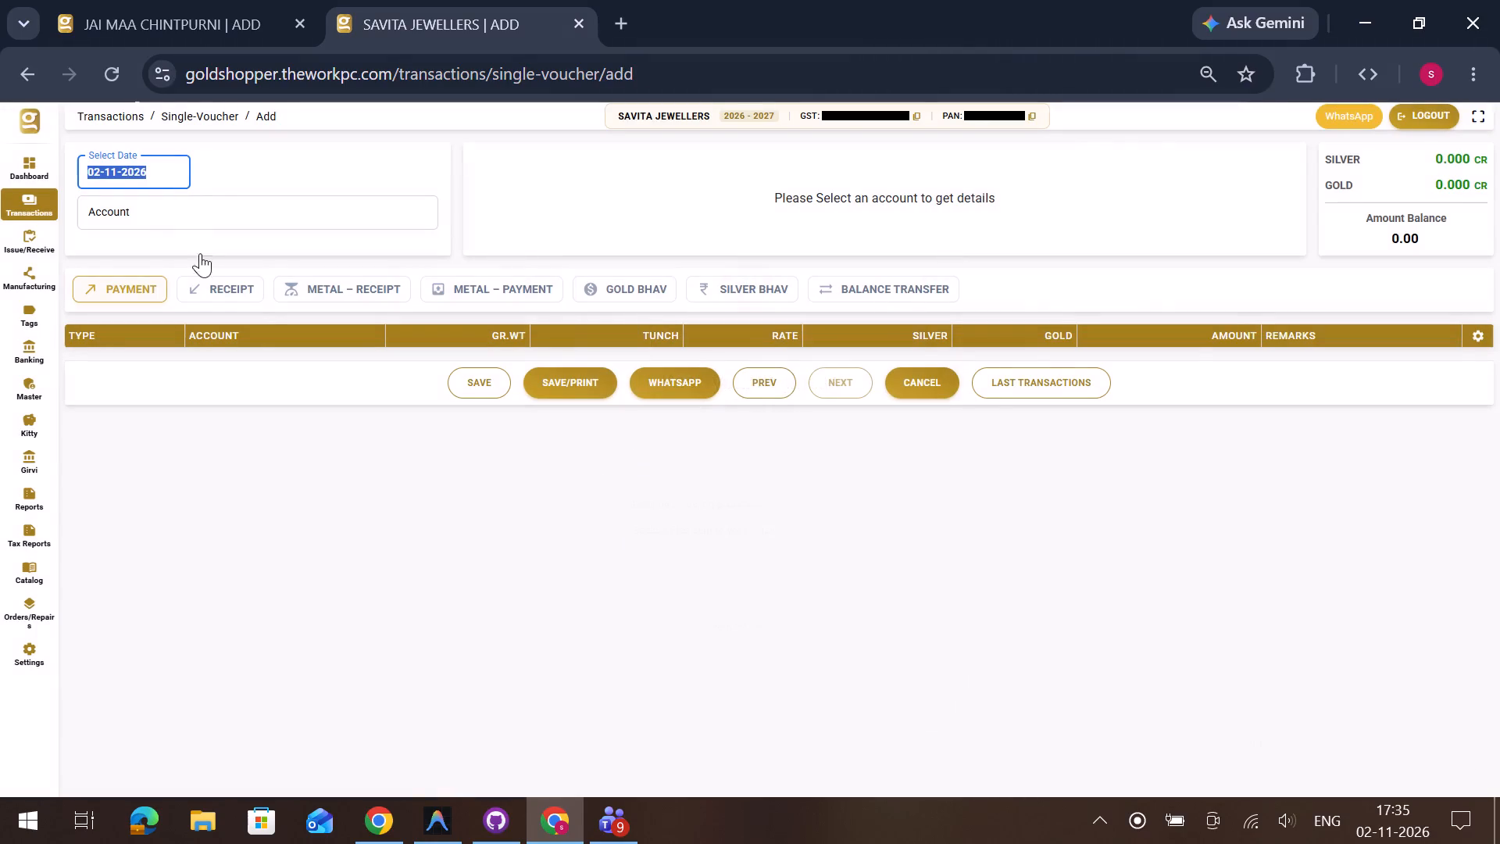
{"action": "left_click", "coordinate": [205, 209]}
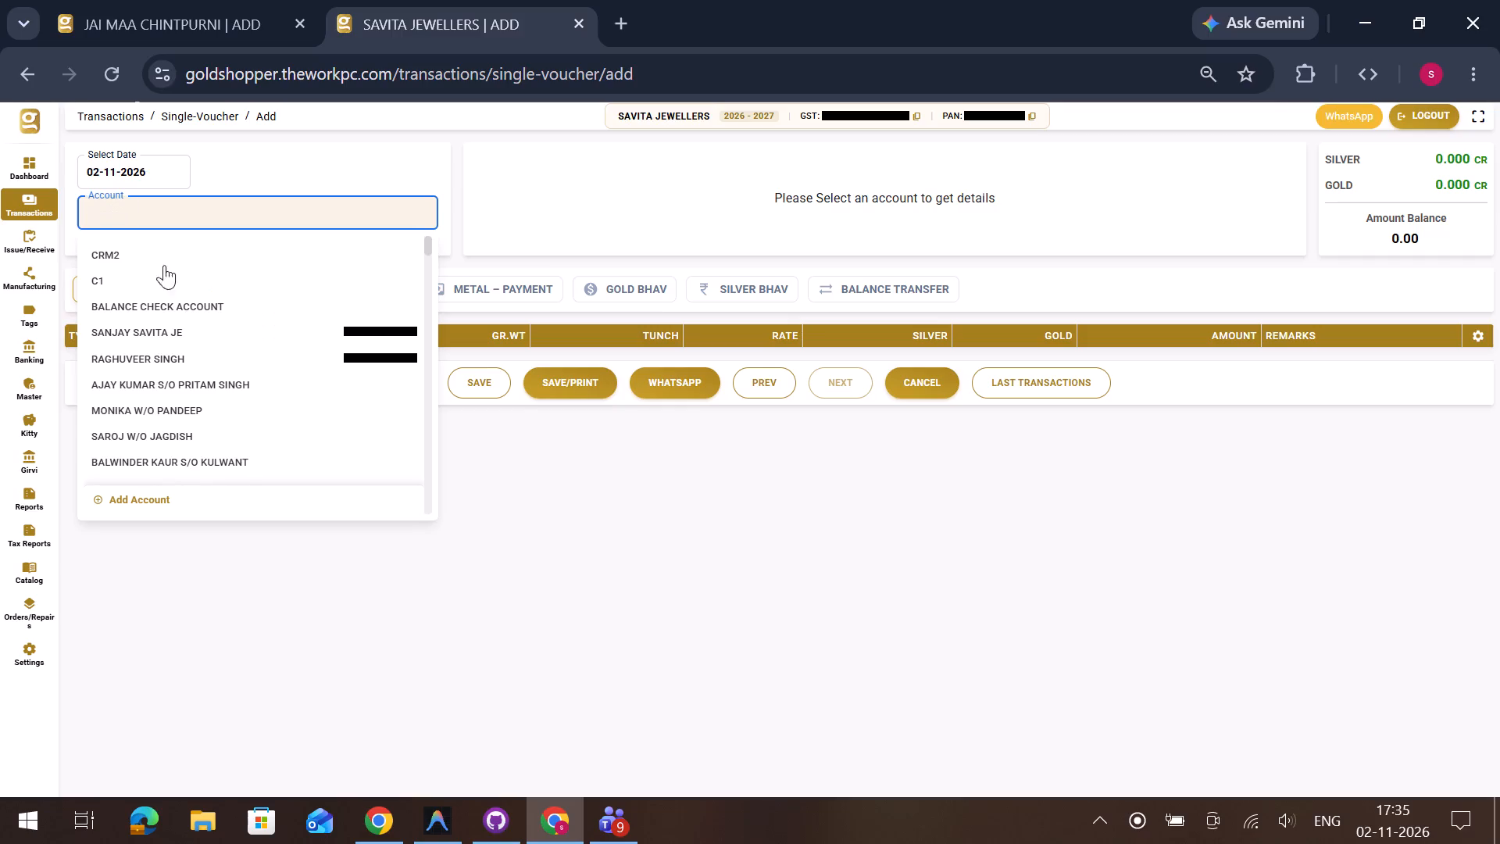
{"action": "left_click", "coordinate": [154, 301]}
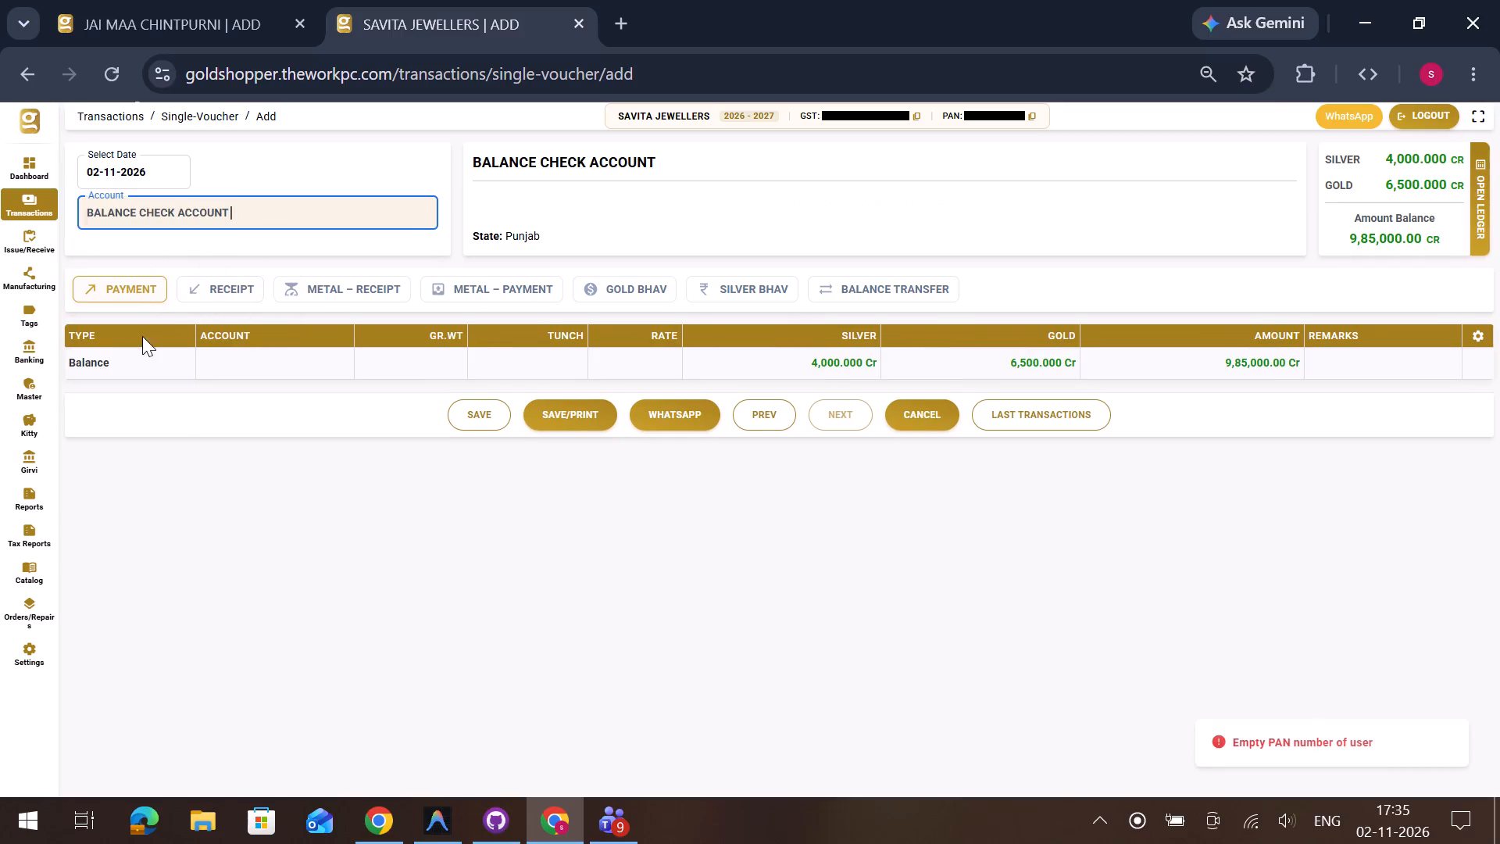
Add a payment entry of 10 from the PANKAJ(SBI) account to the voucher.
{"action": "left_click", "coordinate": [152, 300]}
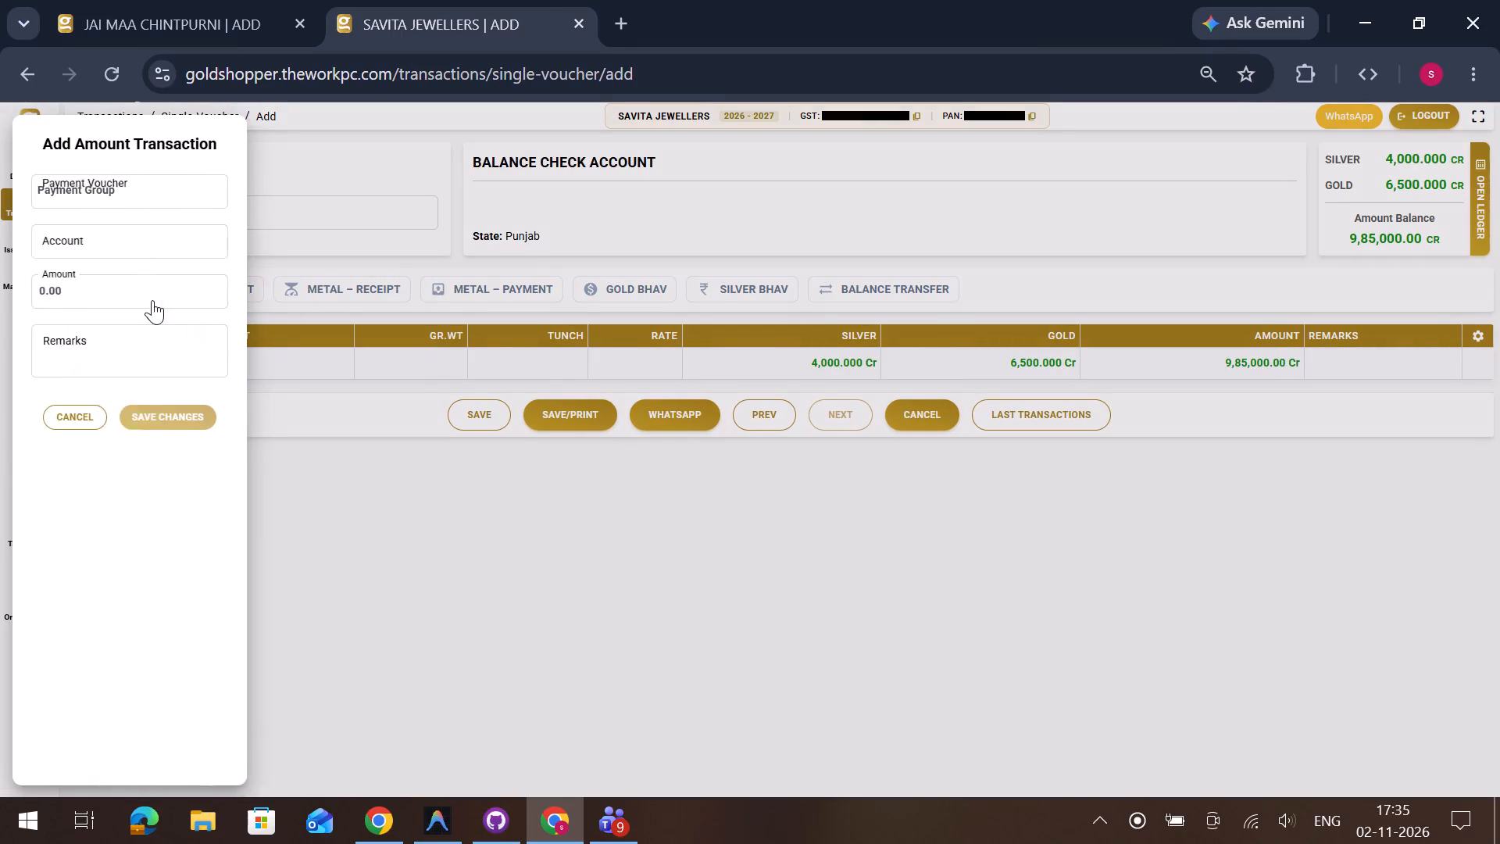
{"action": "key", "text": "Return"}
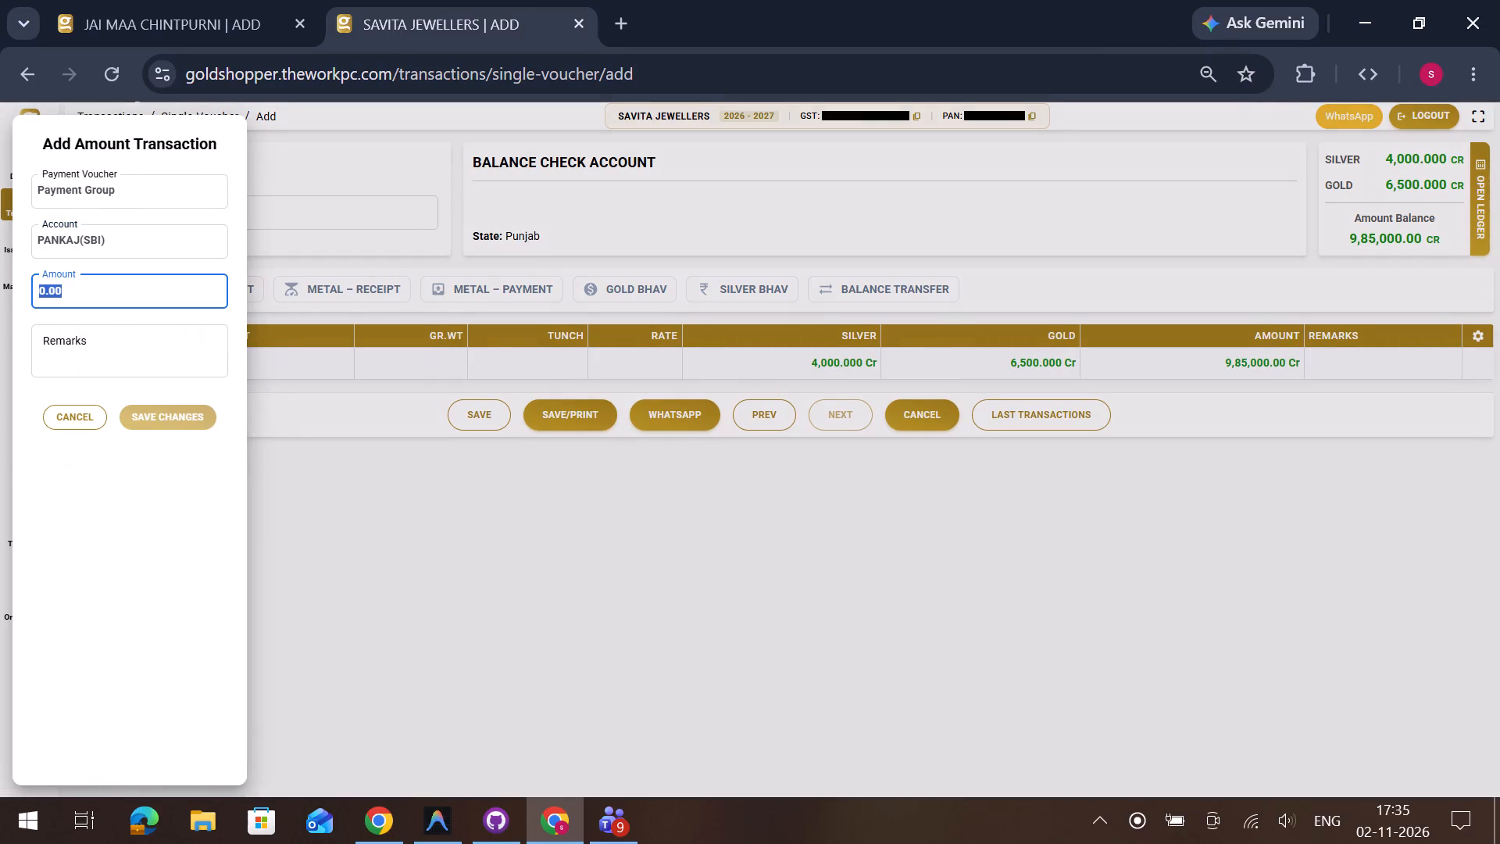
{"action": "type", "text": "10"}
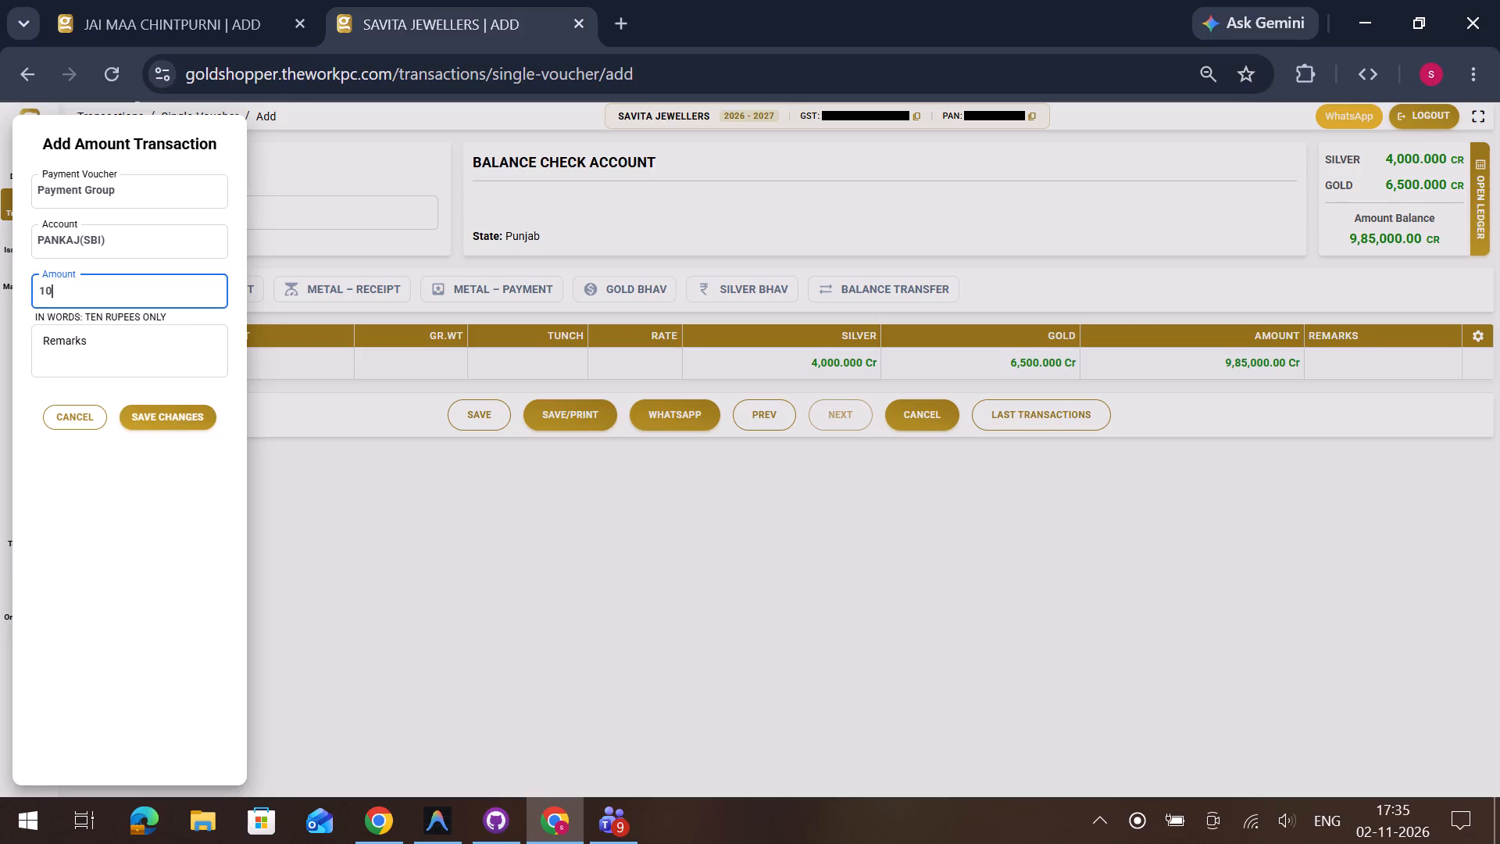
{"action": "key", "text": "Return"}
{"action": "key", "text": "Return"}
{"action": "key", "text": "Return"}
Add a receipt entry of 20 to the voucher using the Cash account.
{"action": "key", "text": "Right"}
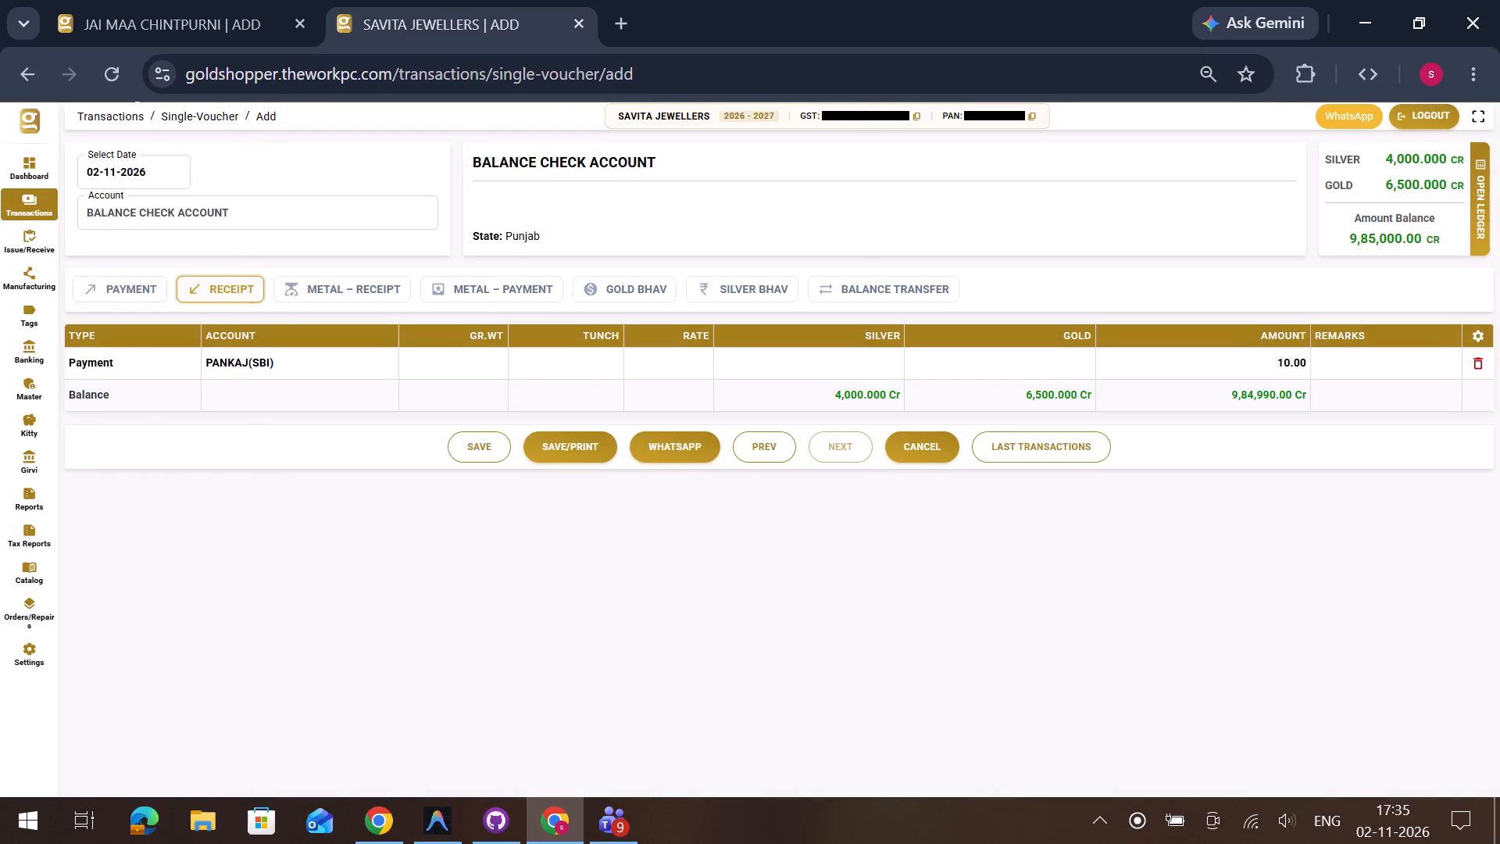
{"action": "key", "text": "Return"}
{"action": "key", "text": "Return"}
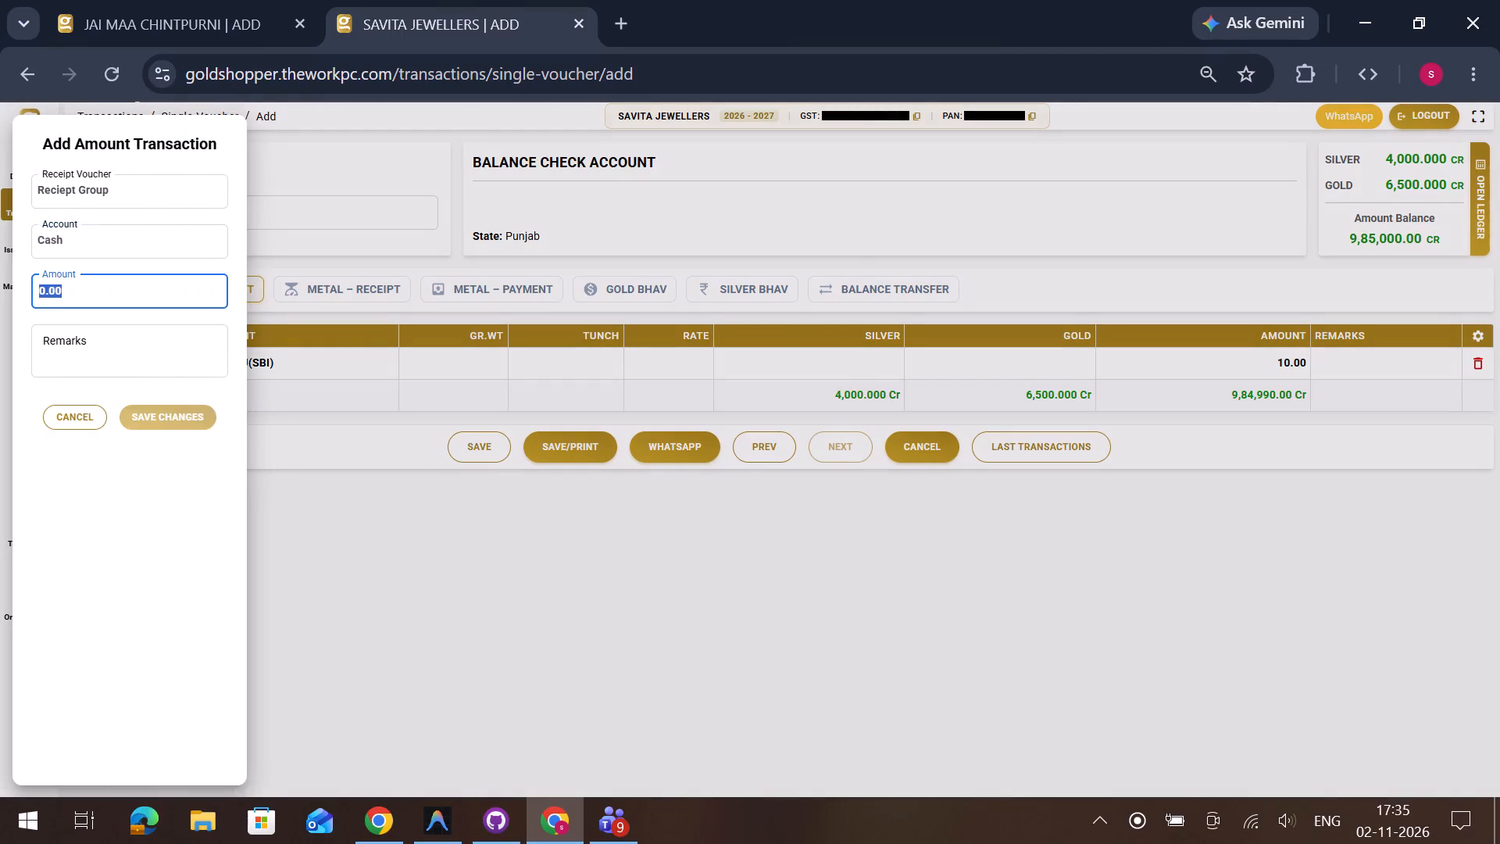
{"action": "type", "text": "20"}
{"action": "key", "text": "Return"}
{"action": "key", "text": "Return"}
{"action": "key", "text": "Return"}
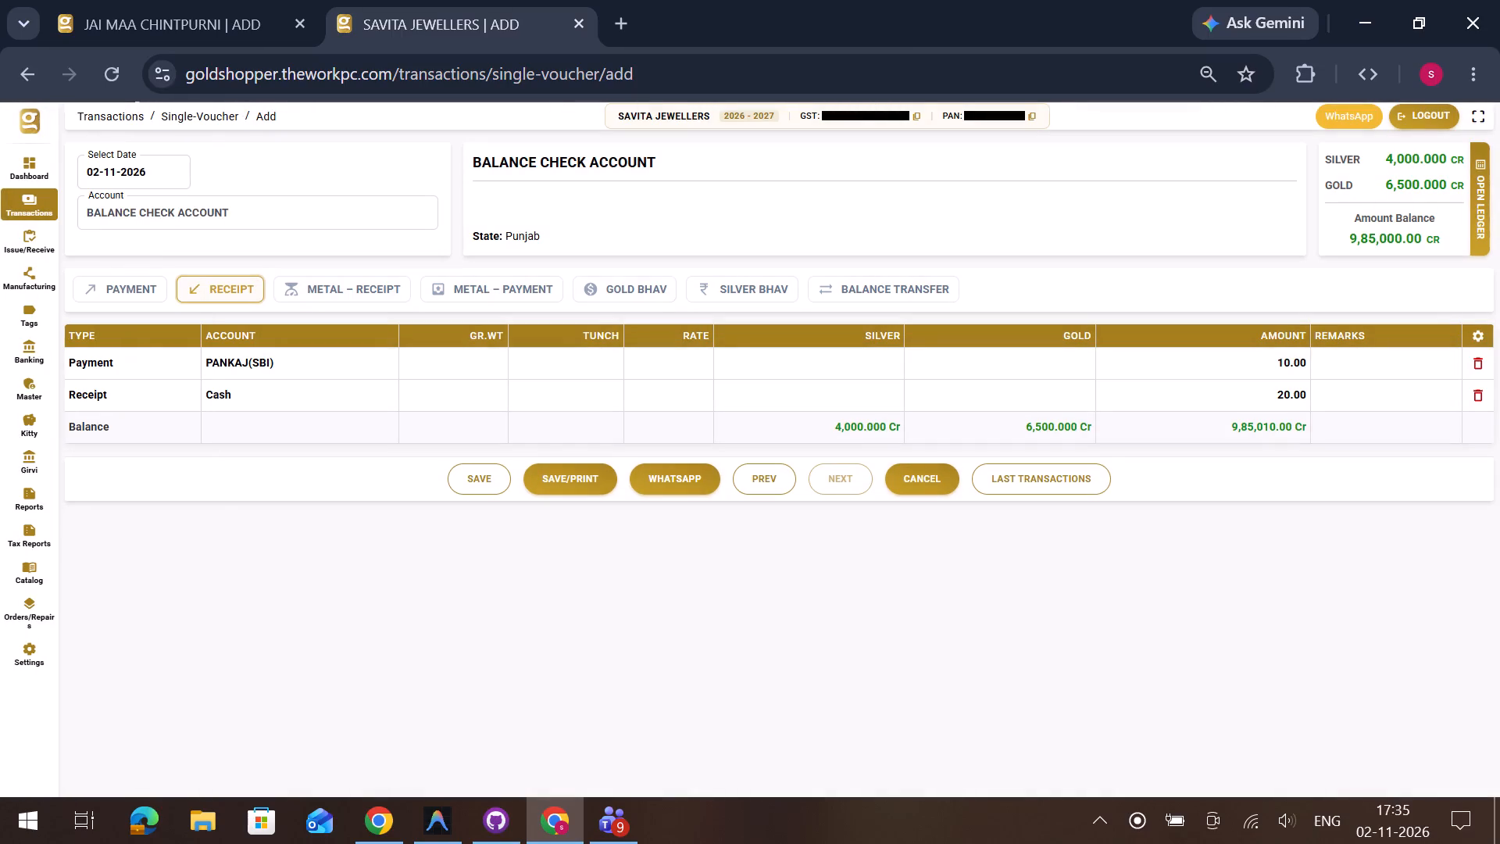
Add a metal receipt of SILVER BAR with gross weight 10 and tunch 100 to the voucher.
{"action": "key", "text": "Right"}
{"action": "key", "text": "Return"}
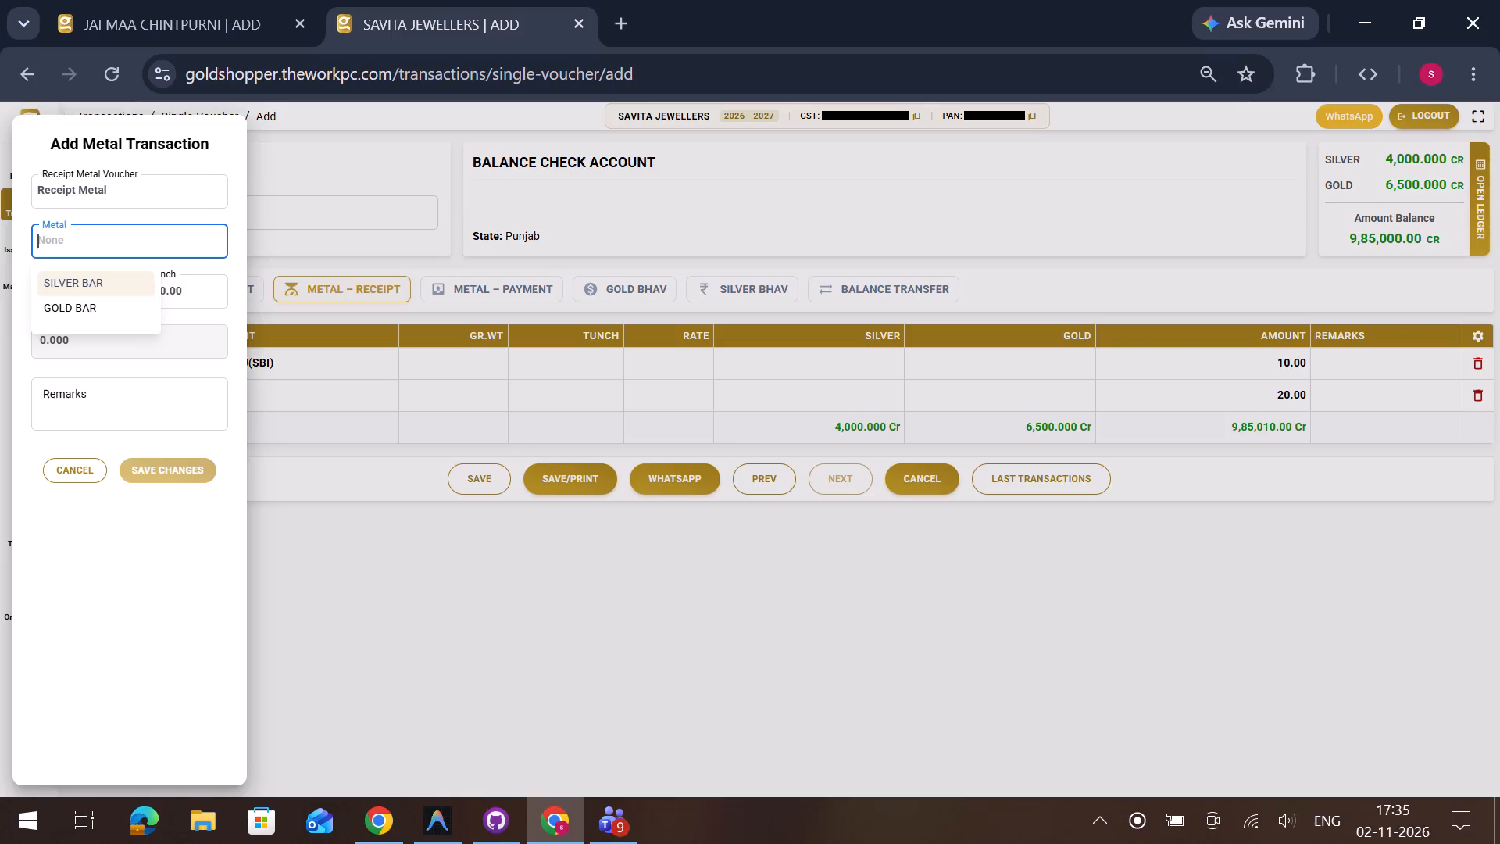
{"action": "key", "text": "Return"}
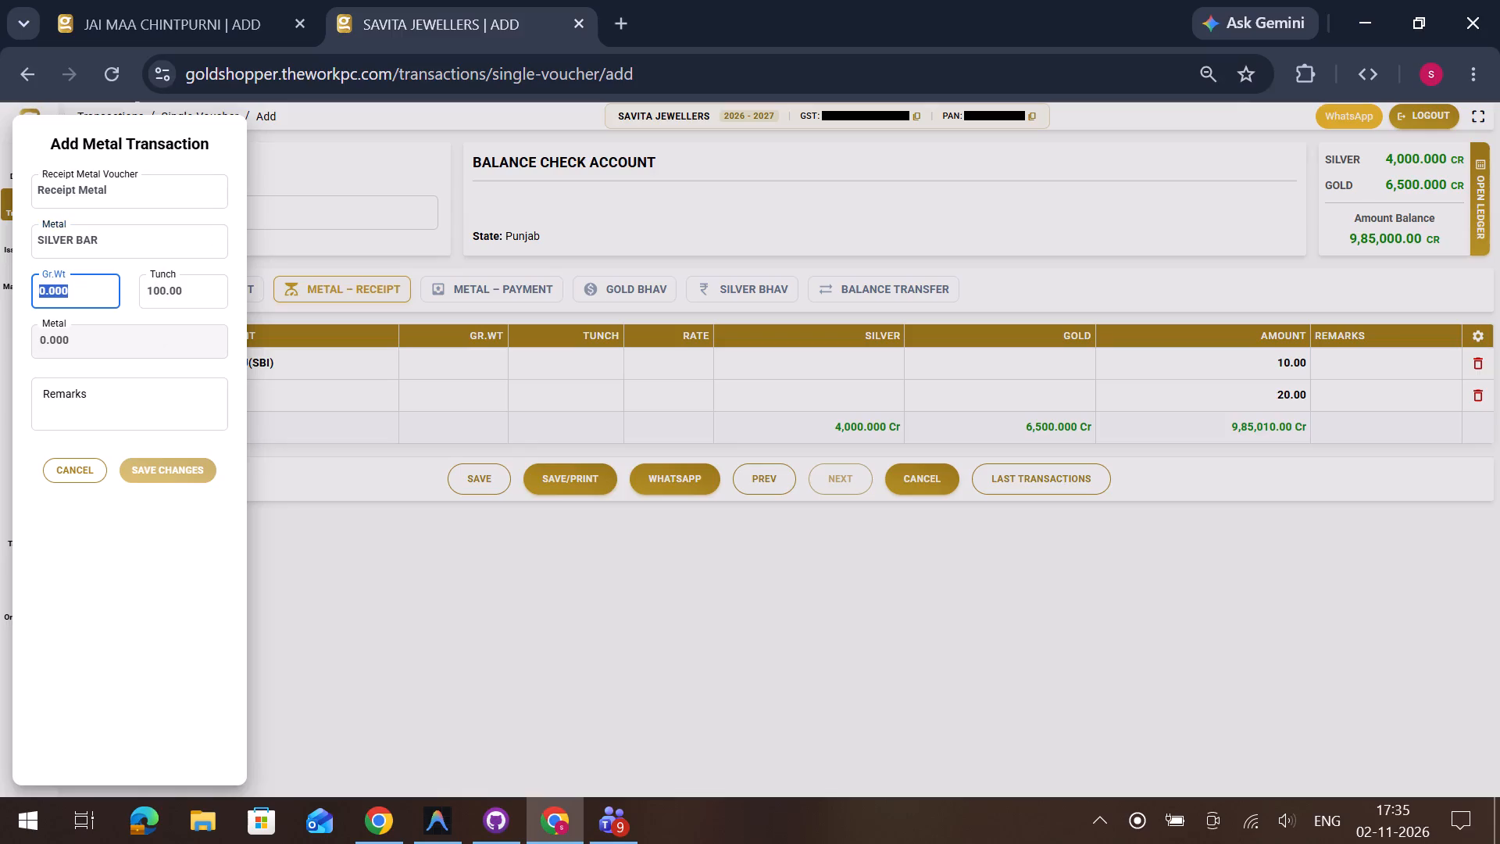
{"action": "key", "text": "BackSpace"}
{"action": "type", "text": "10"}
{"action": "key", "text": "Return"}
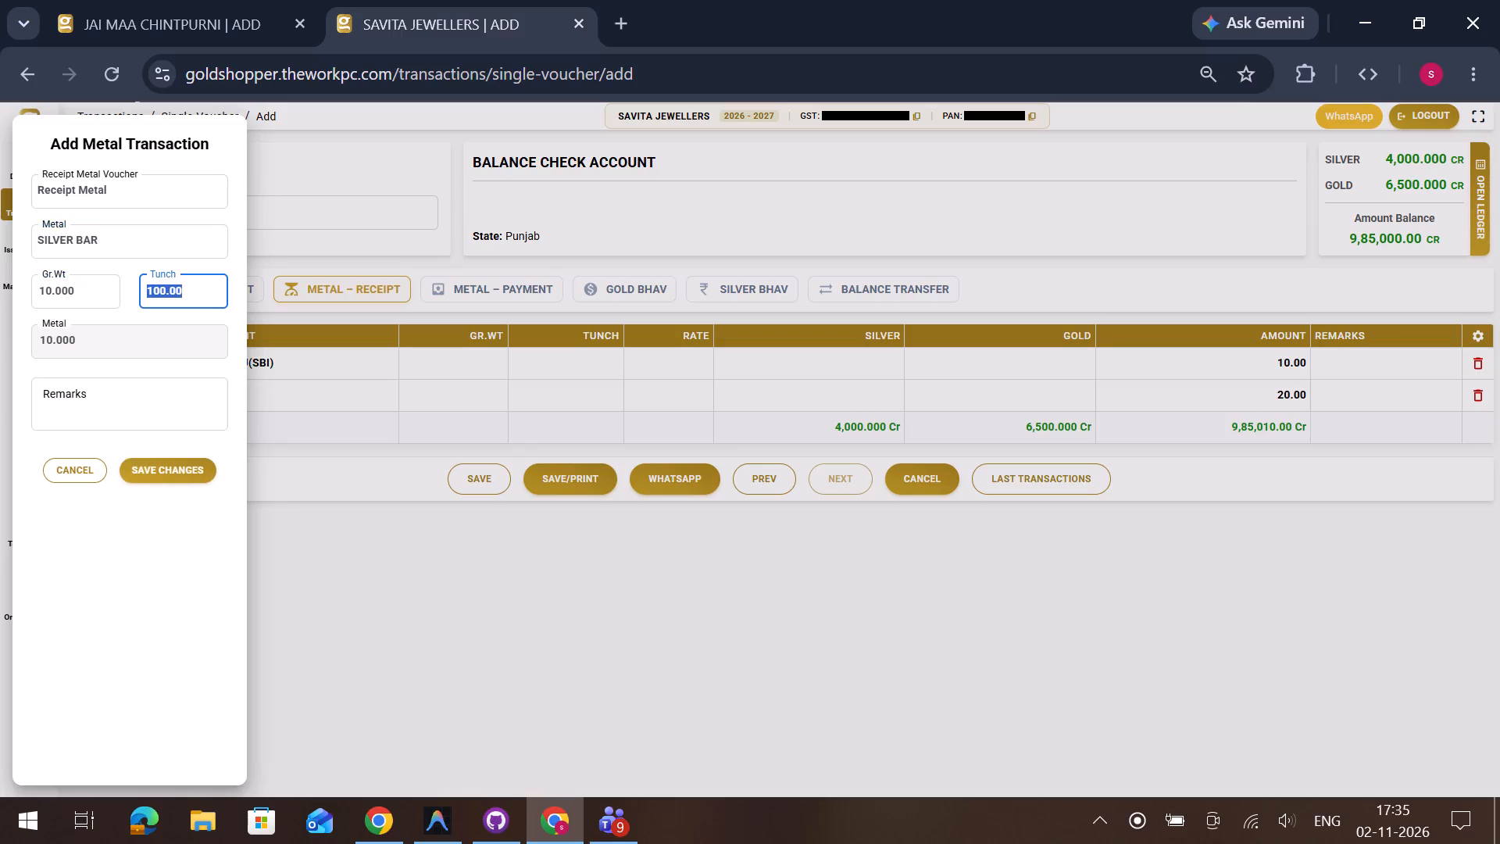
{"action": "key", "text": "Return"}
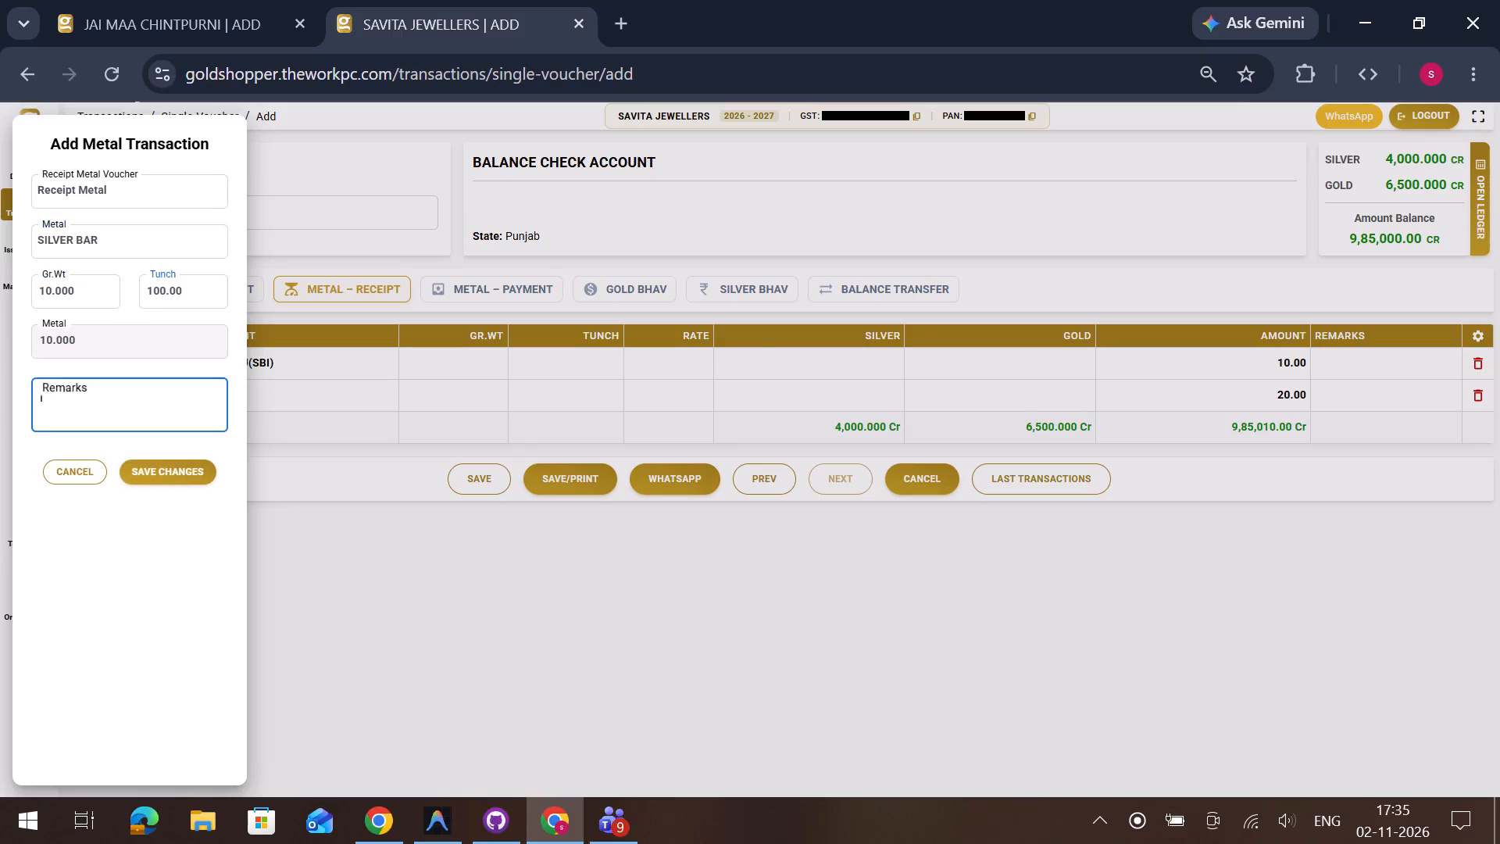
{"action": "key", "text": "Return"}
{"action": "key", "text": "Return"}
Add a metal payment of GOLD BAR with gross weight 10 and tunch 100 to the voucher.
{"action": "key", "text": "Right"}
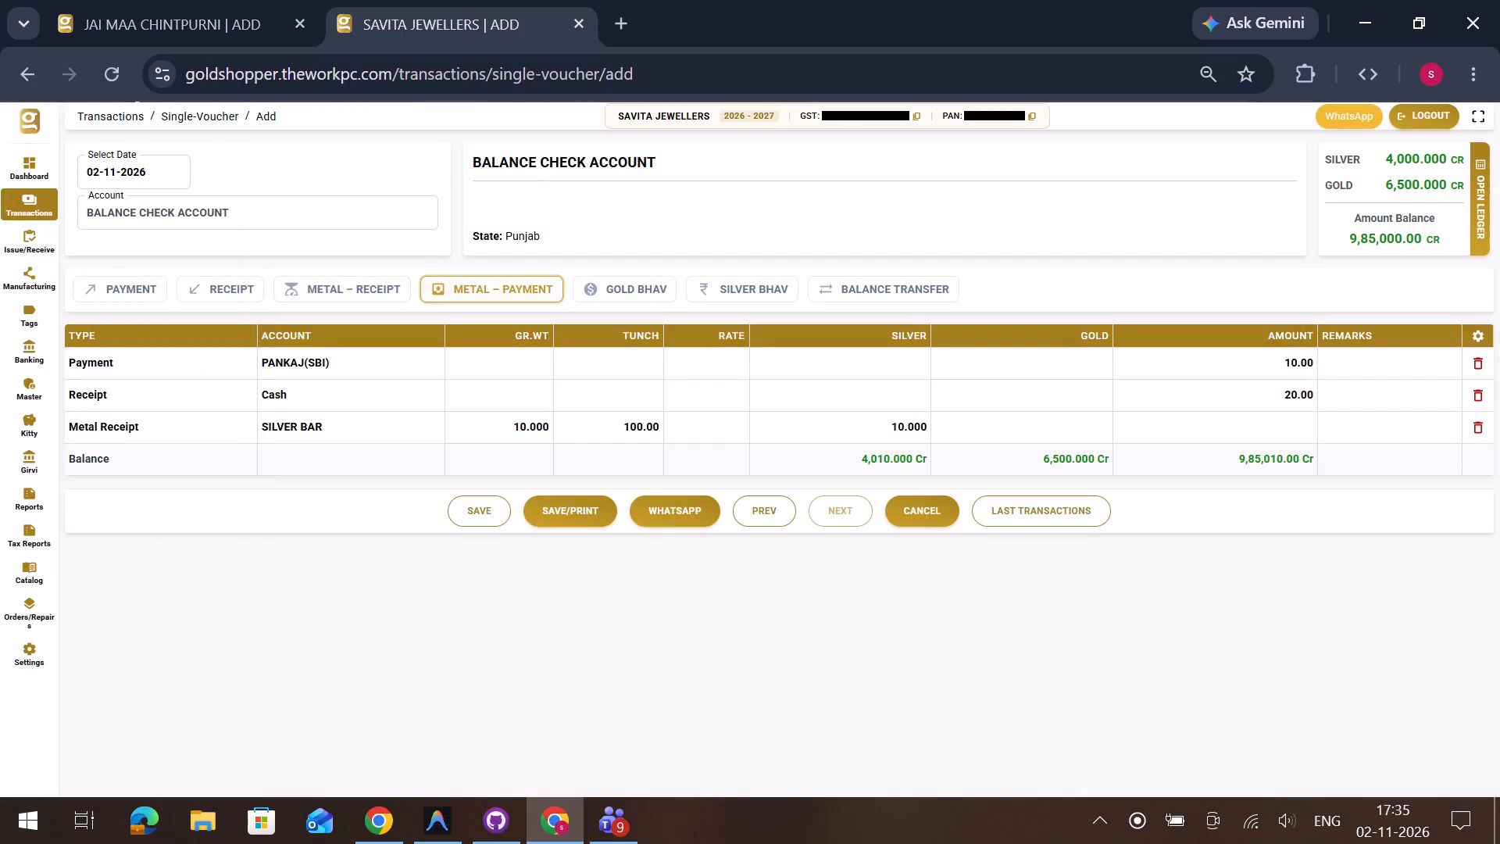
{"action": "key", "text": "Return"}
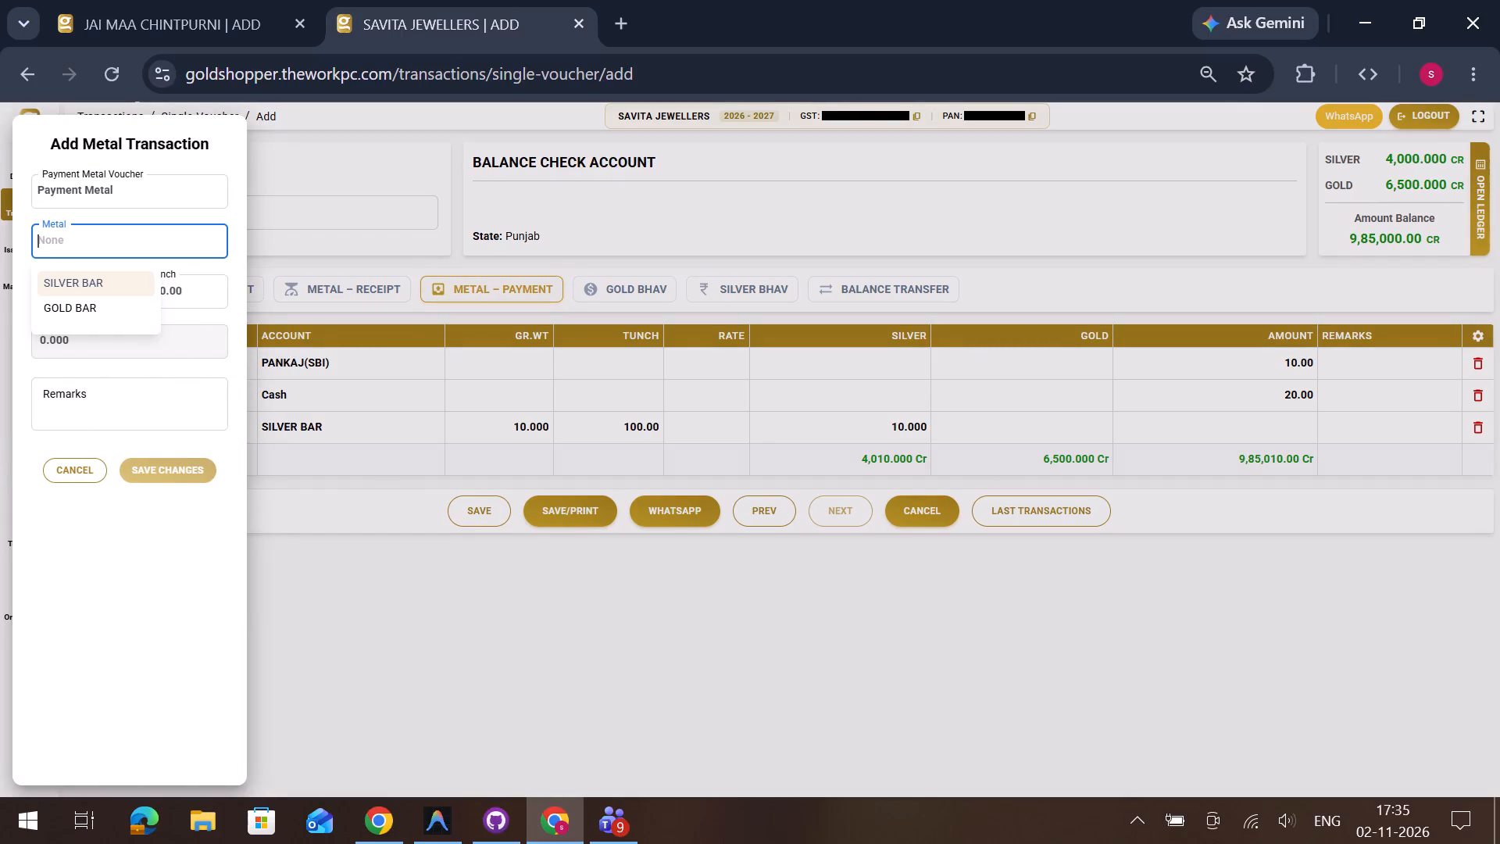
{"action": "key", "text": "Down"}
{"action": "key", "text": "Return"}
{"action": "key", "text": "BackSpace"}
{"action": "type", "text": "10"}
{"action": "key", "text": "Return"}
{"action": "key", "text": "Return"}
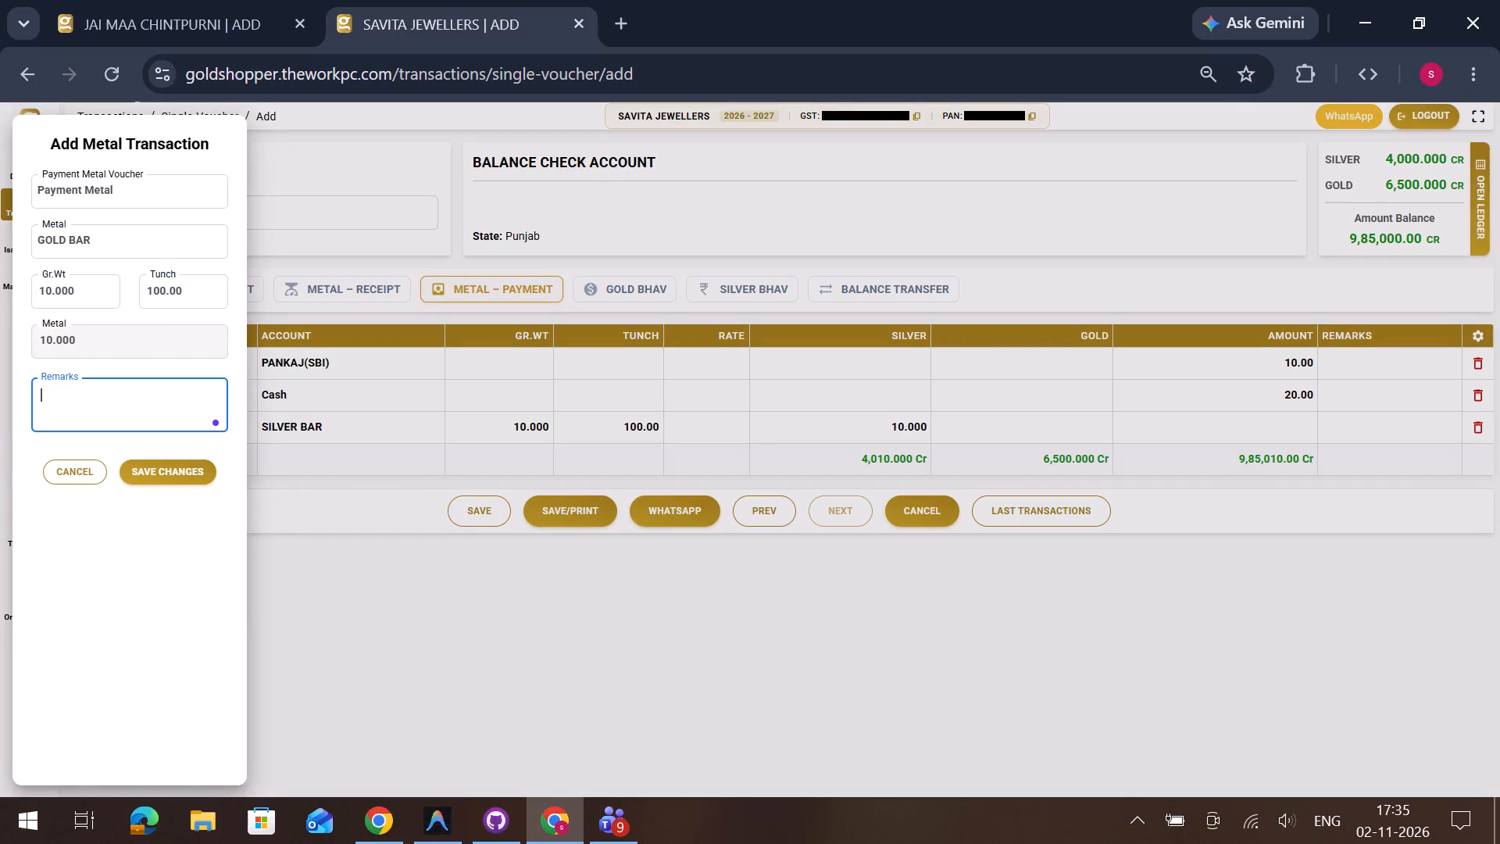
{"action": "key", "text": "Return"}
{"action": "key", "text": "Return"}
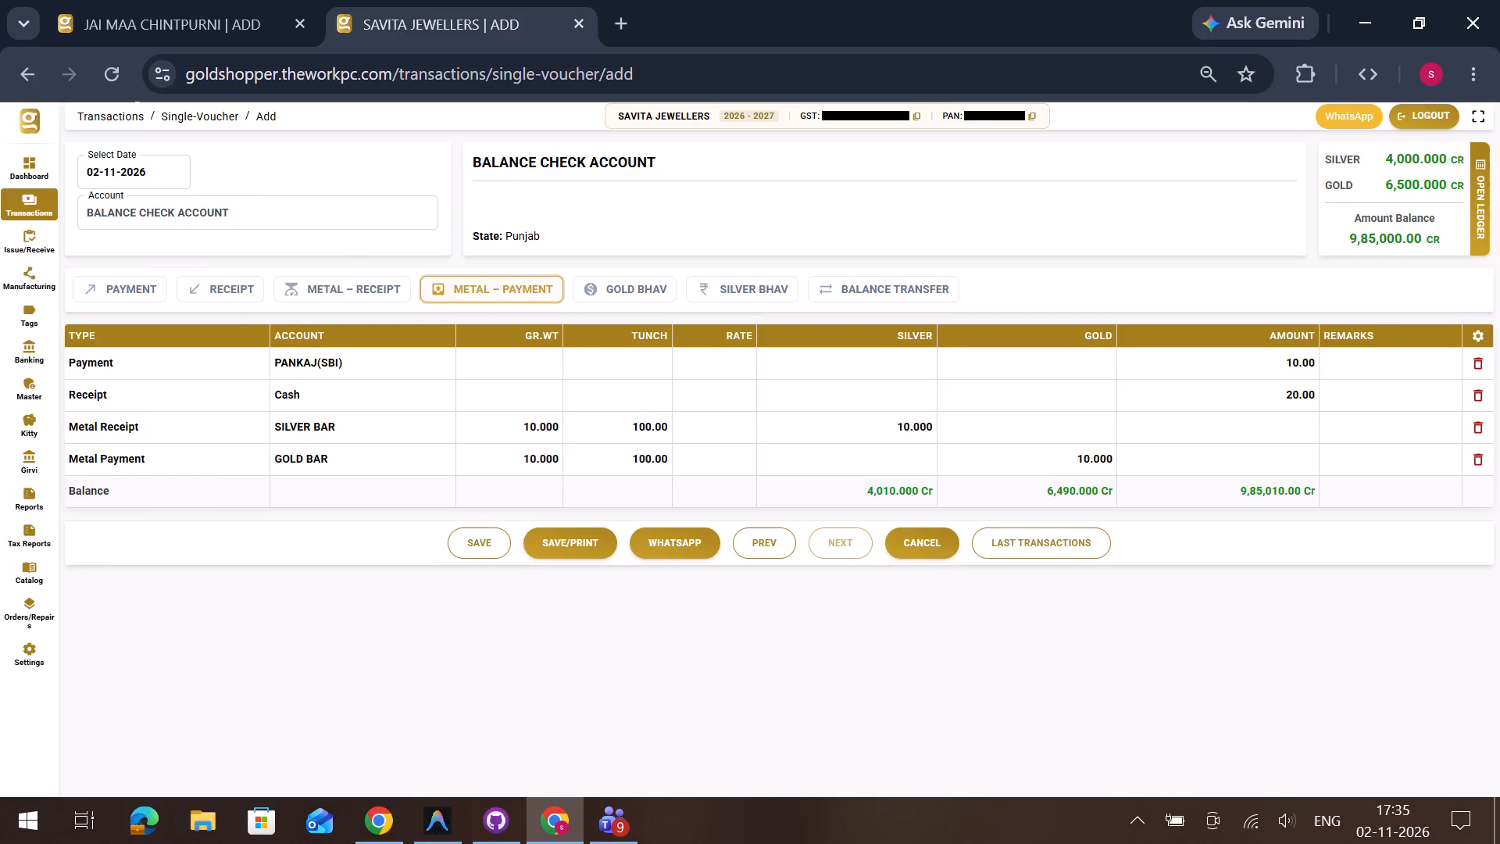
{"action": "left_click", "coordinate": [198, 546]}
Try to save the voucher for BALANCE CHECK ACCOUNT with its payment, receipt and metal entries.
{"action": "left_click", "coordinate": [486, 552]}
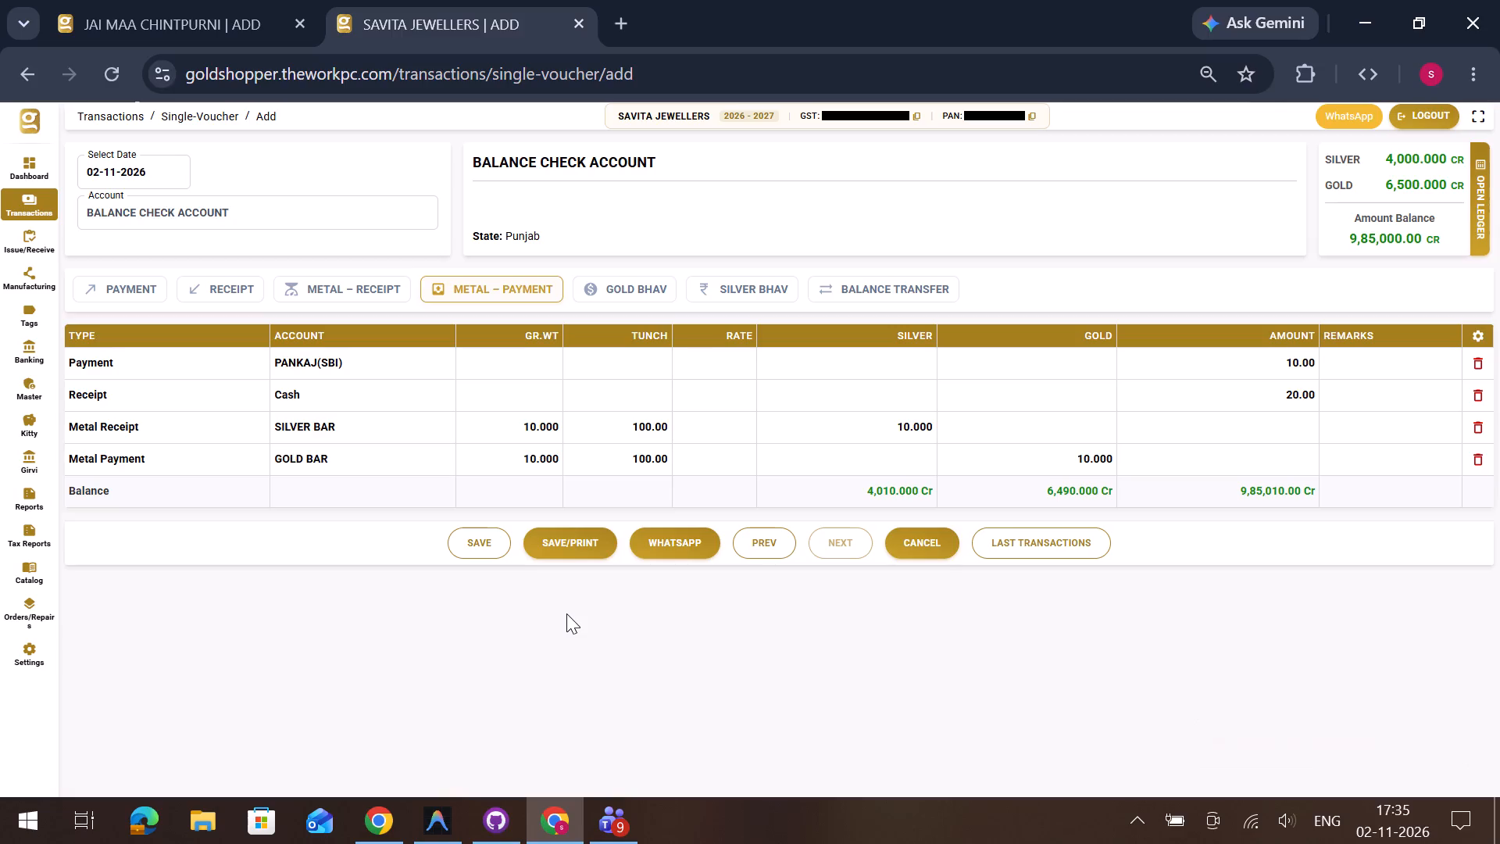
Open the browser's developer tools, examine the console log for the voucher save request, and bring up the list of further inspection tools.
{"action": "key", "text": "F12"}
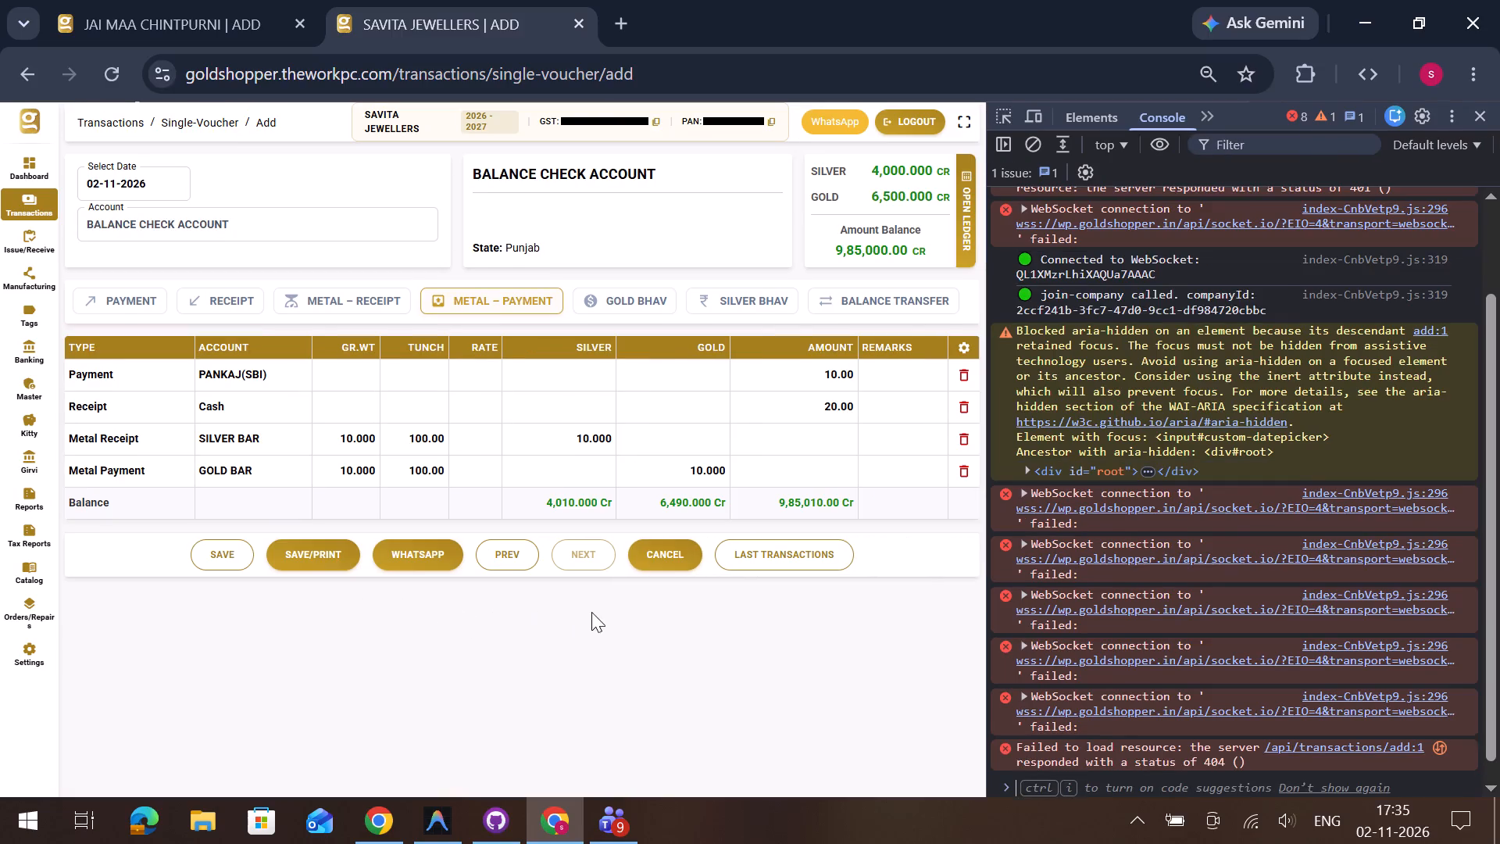
{"action": "scroll", "coordinate": [1146, 620], "scroll_direction": "down", "scroll_amount": 2}
{"action": "scroll", "coordinate": [1146, 620], "scroll_direction": "up", "scroll_amount": 1}
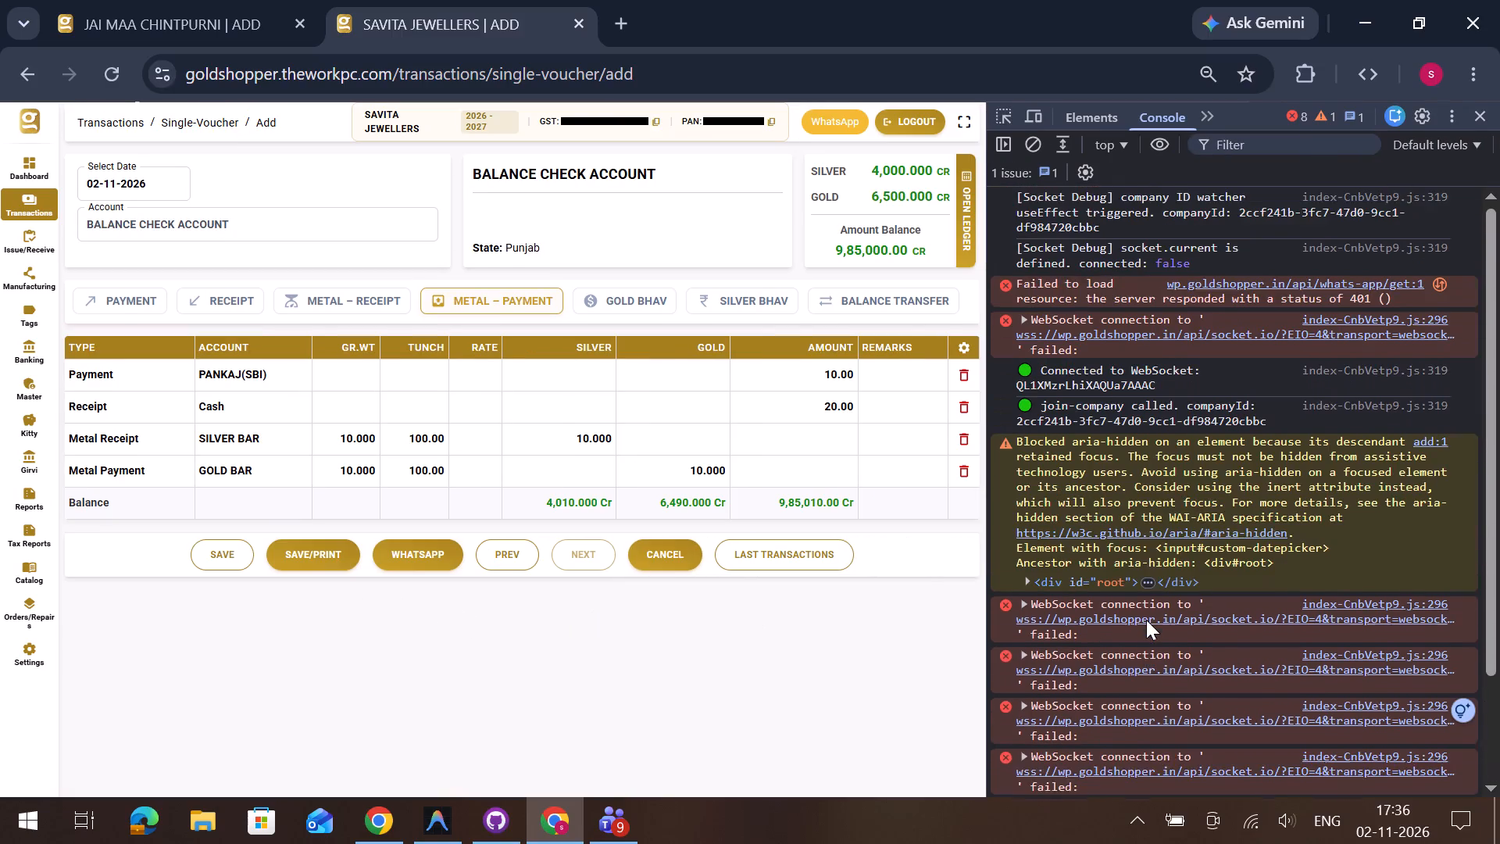
{"action": "scroll", "coordinate": [1146, 620], "scroll_direction": "down", "scroll_amount": 3}
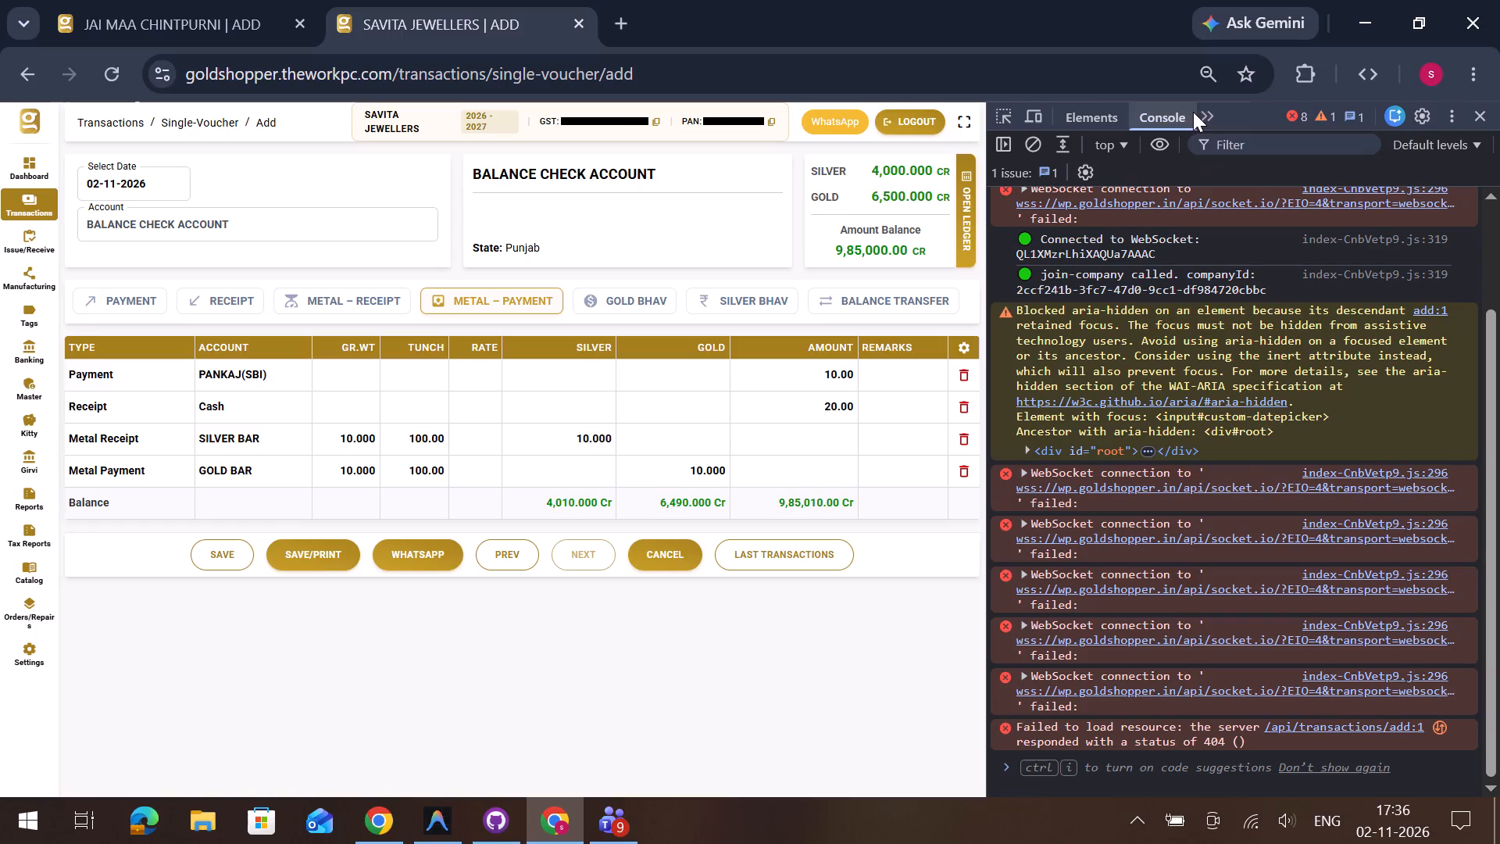
{"action": "left_click", "coordinate": [1203, 118]}
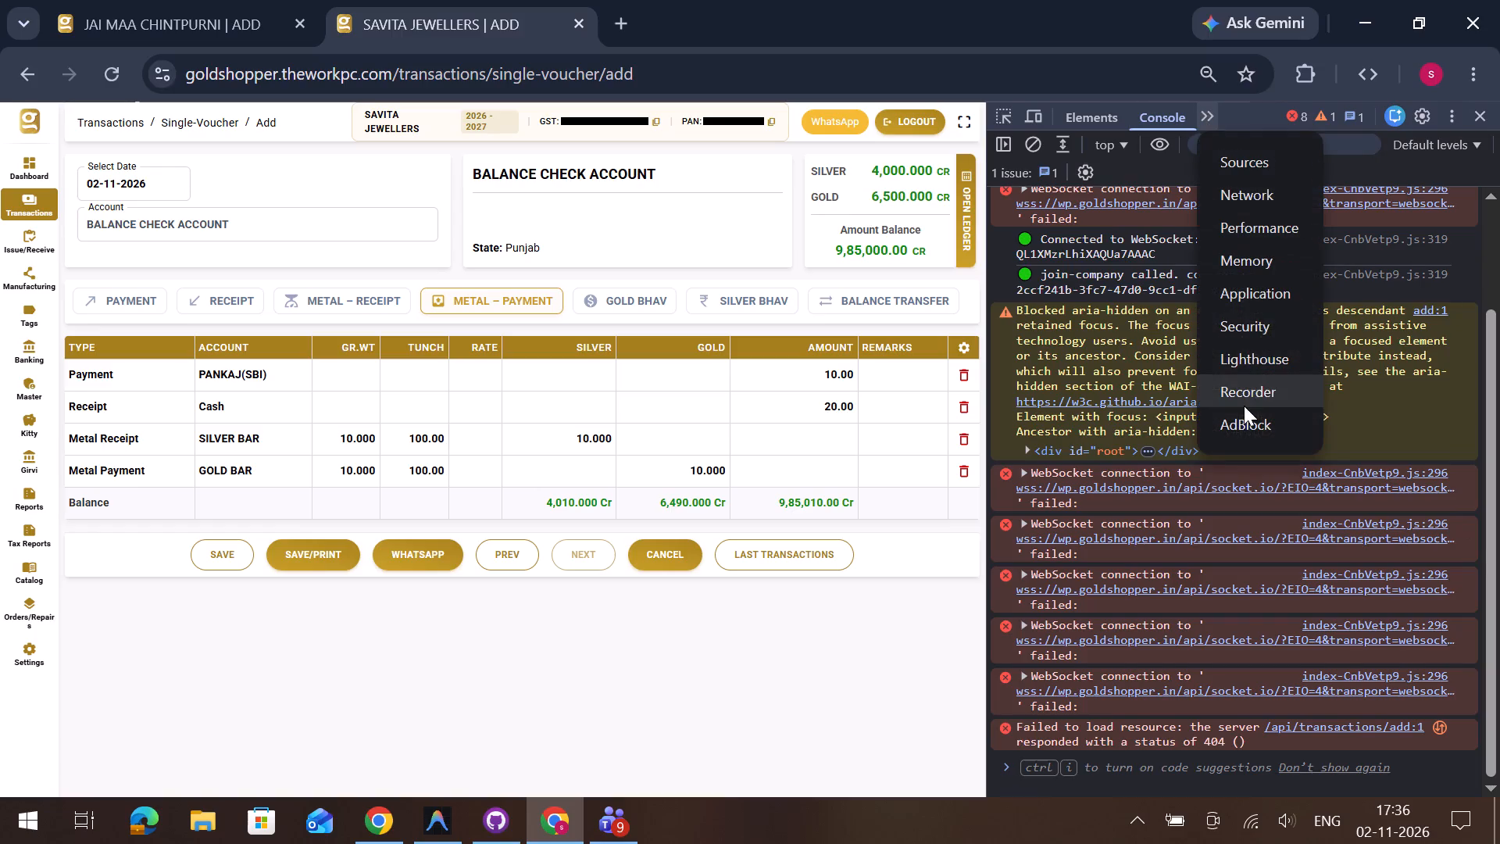
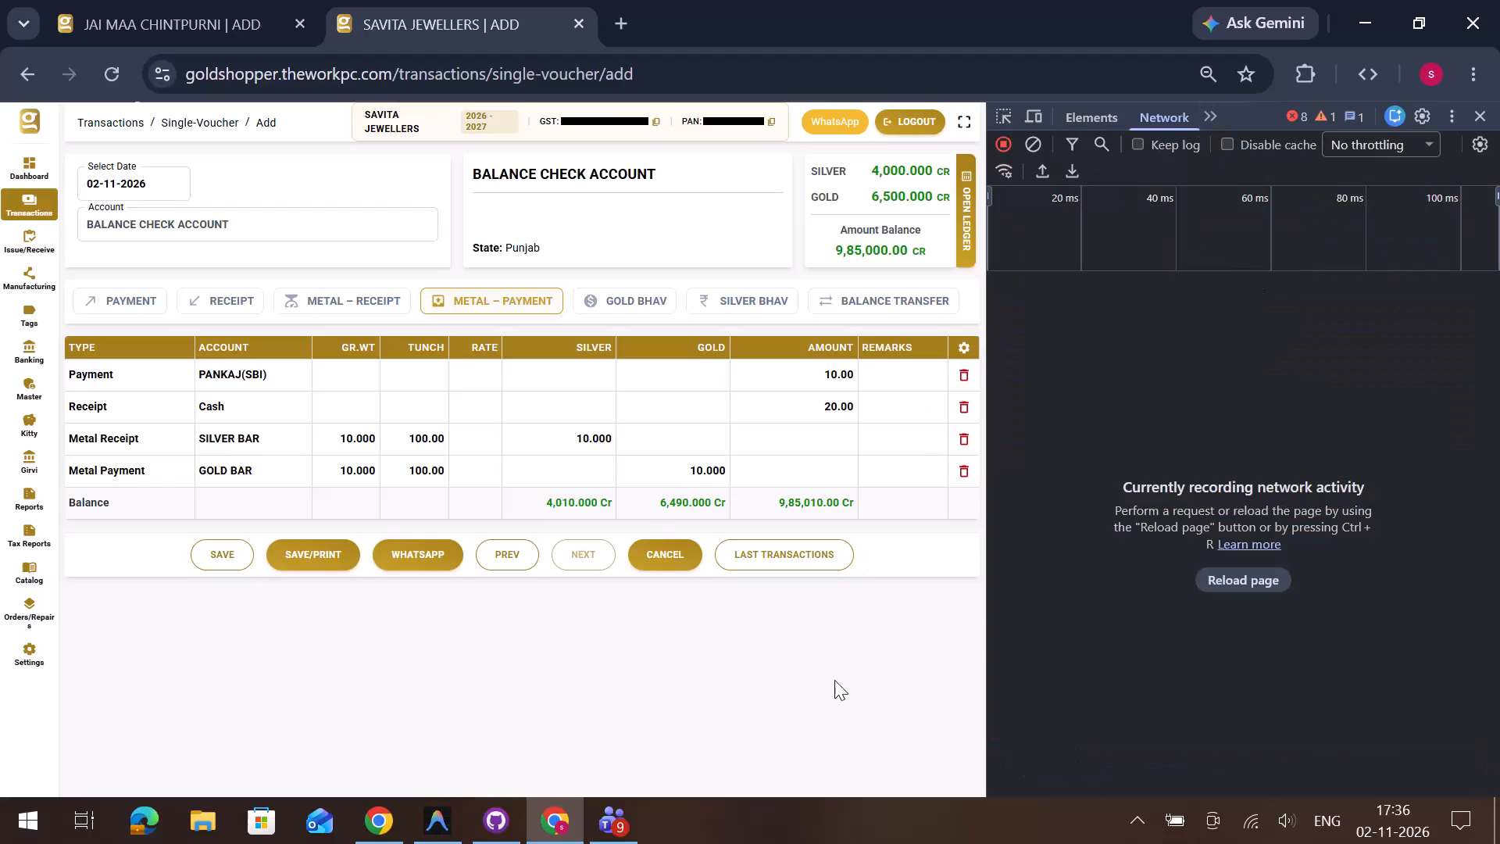
Try to save and print the voucher for BALANCE CHECK ACCOUNT.
{"action": "left_click", "coordinate": [299, 553]}
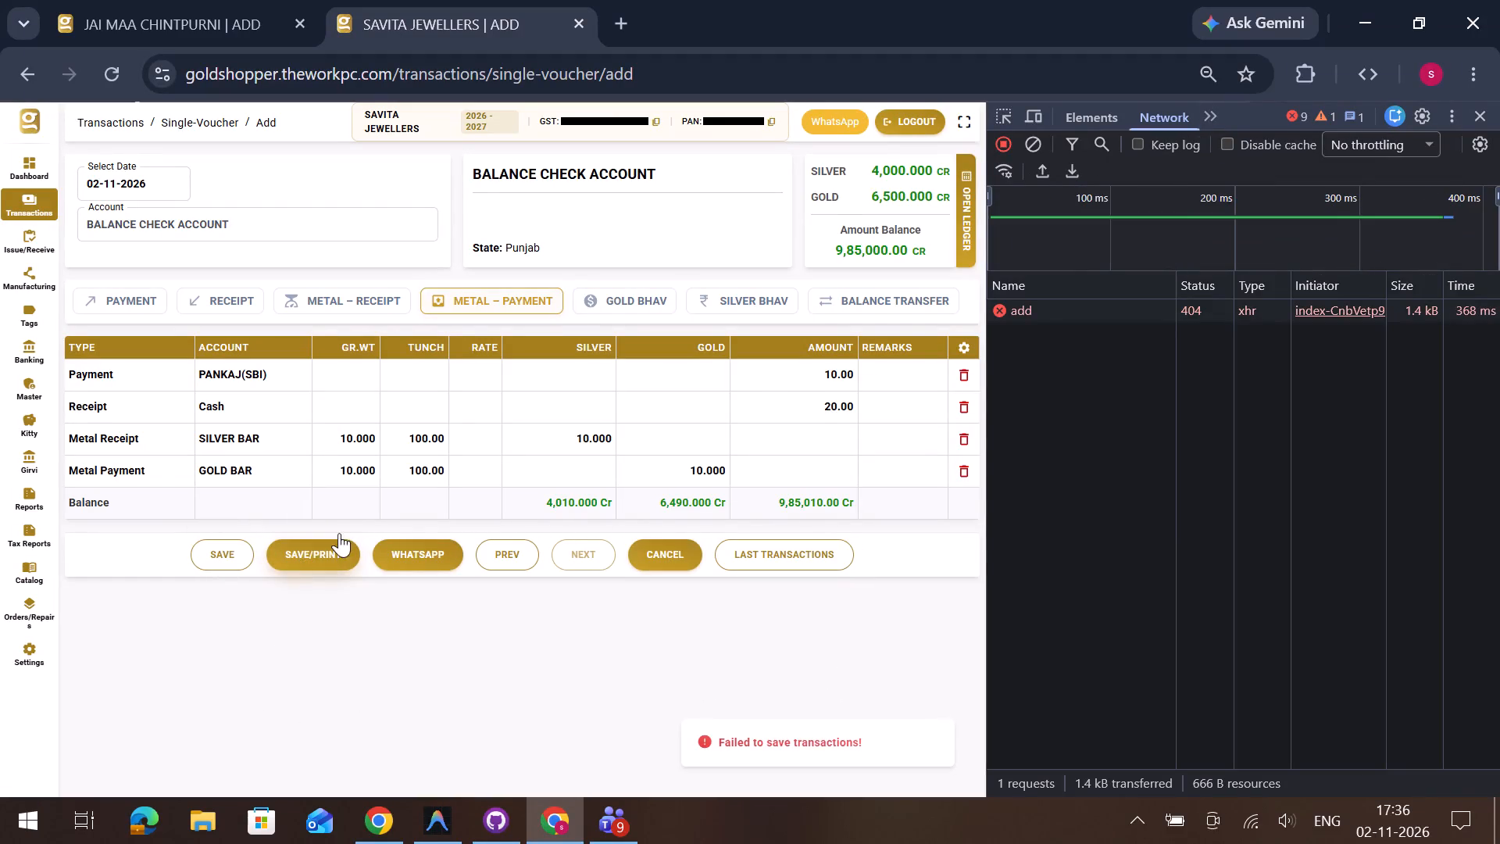
Open the response preview of the add request and copy its error, message, stack and status lines.
{"action": "left_click", "coordinate": [1038, 315]}
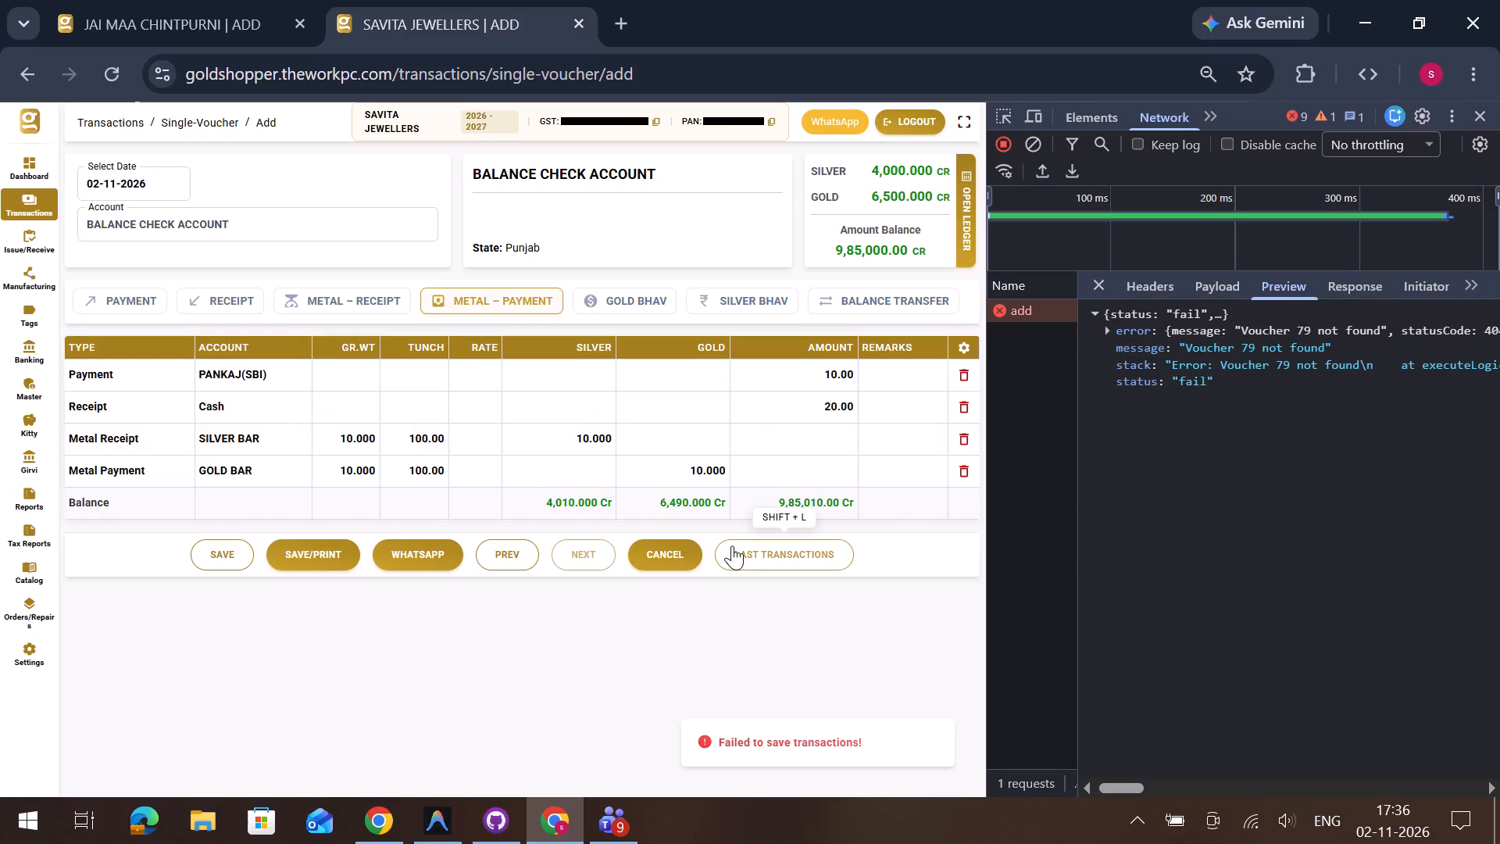
{"action": "left_click", "coordinate": [666, 632]}
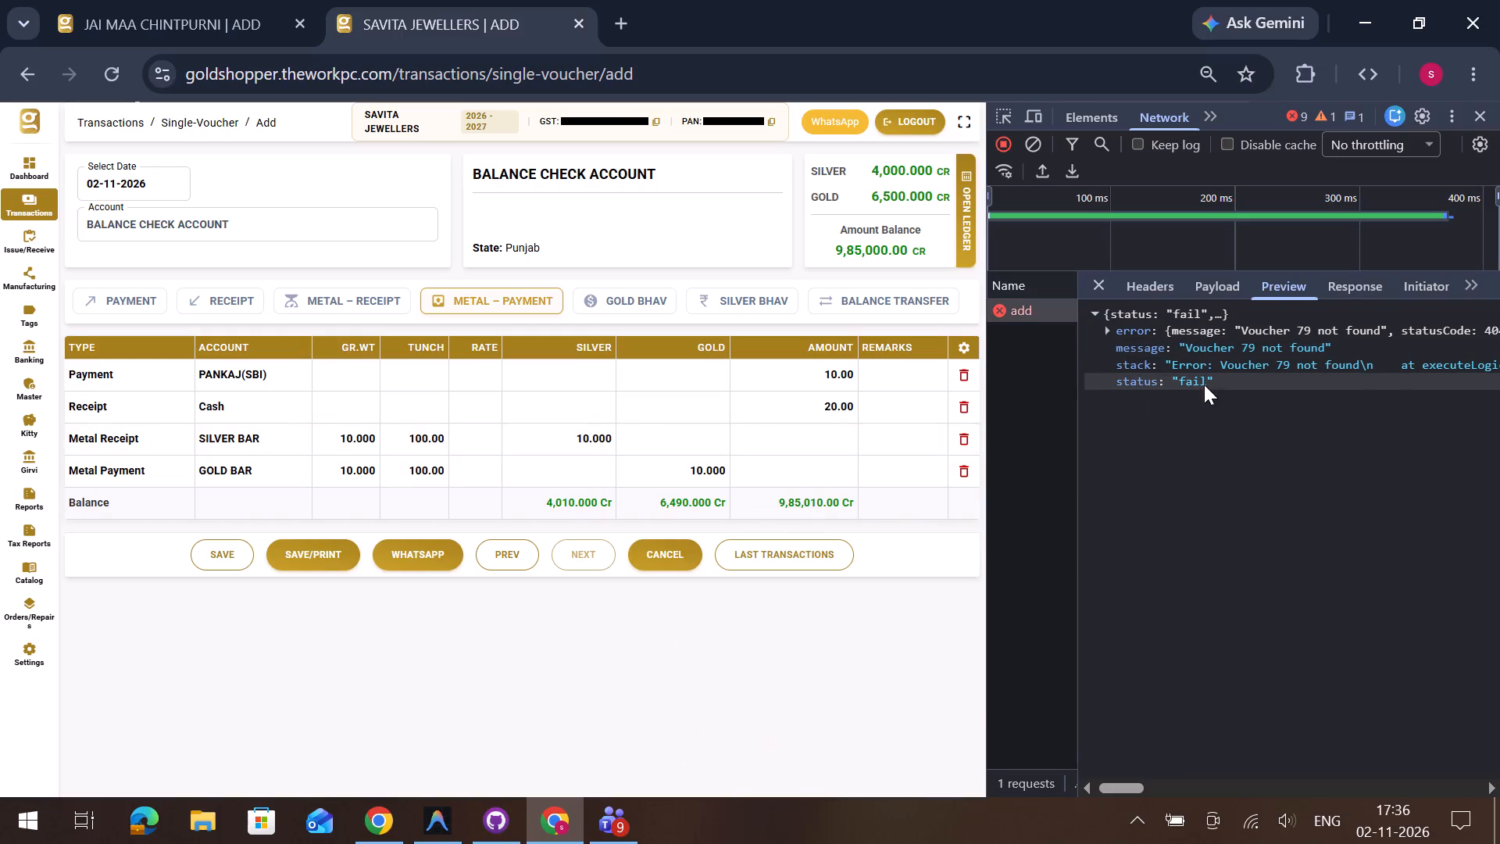
{"action": "left_click_drag", "start_coordinate": [1220, 381], "coordinate": [1098, 335]}
{"action": "key", "text": "ctrl+c"}
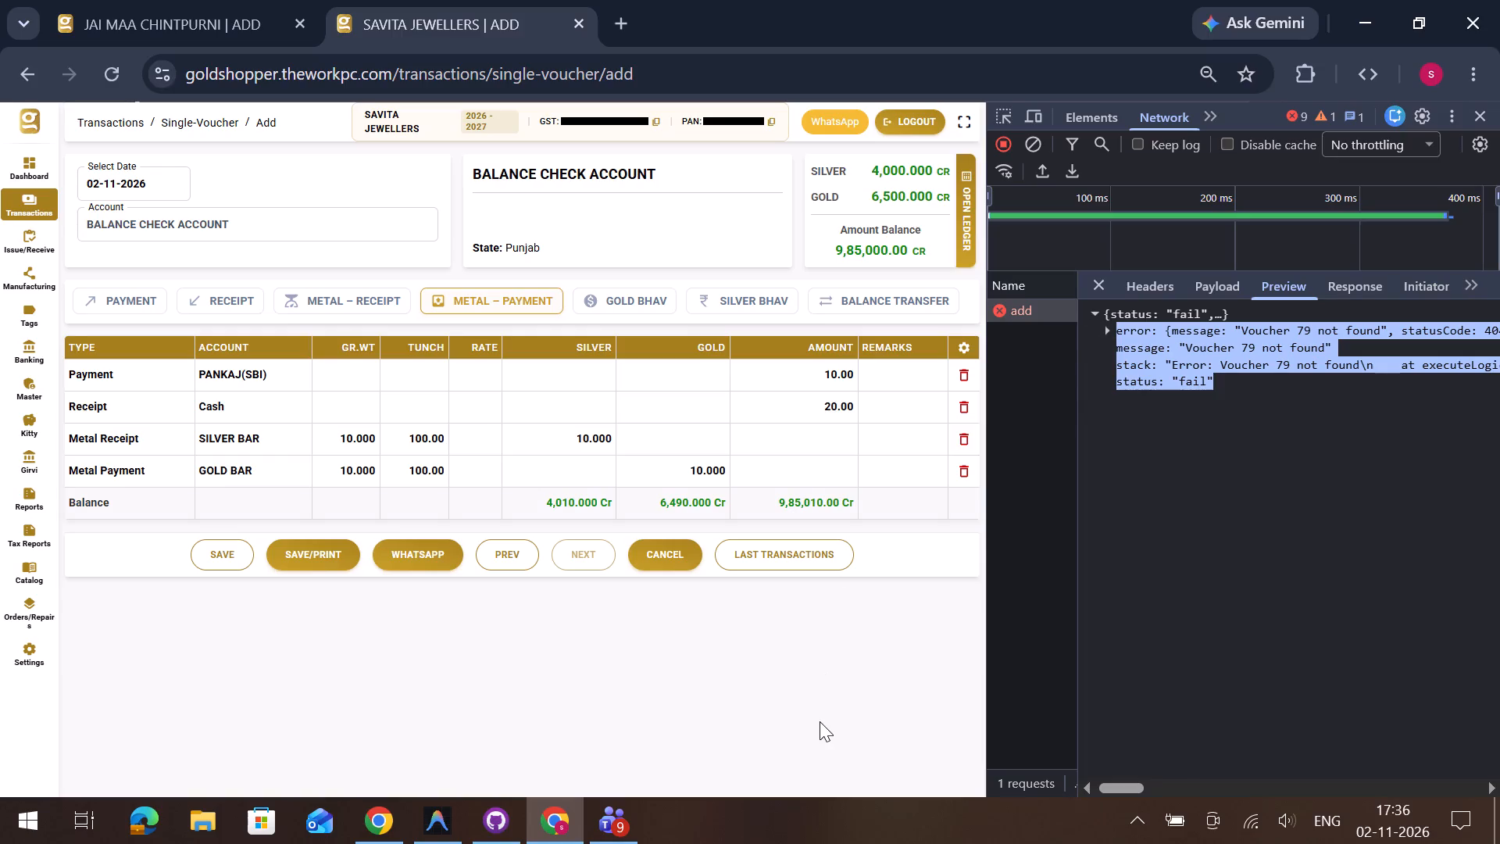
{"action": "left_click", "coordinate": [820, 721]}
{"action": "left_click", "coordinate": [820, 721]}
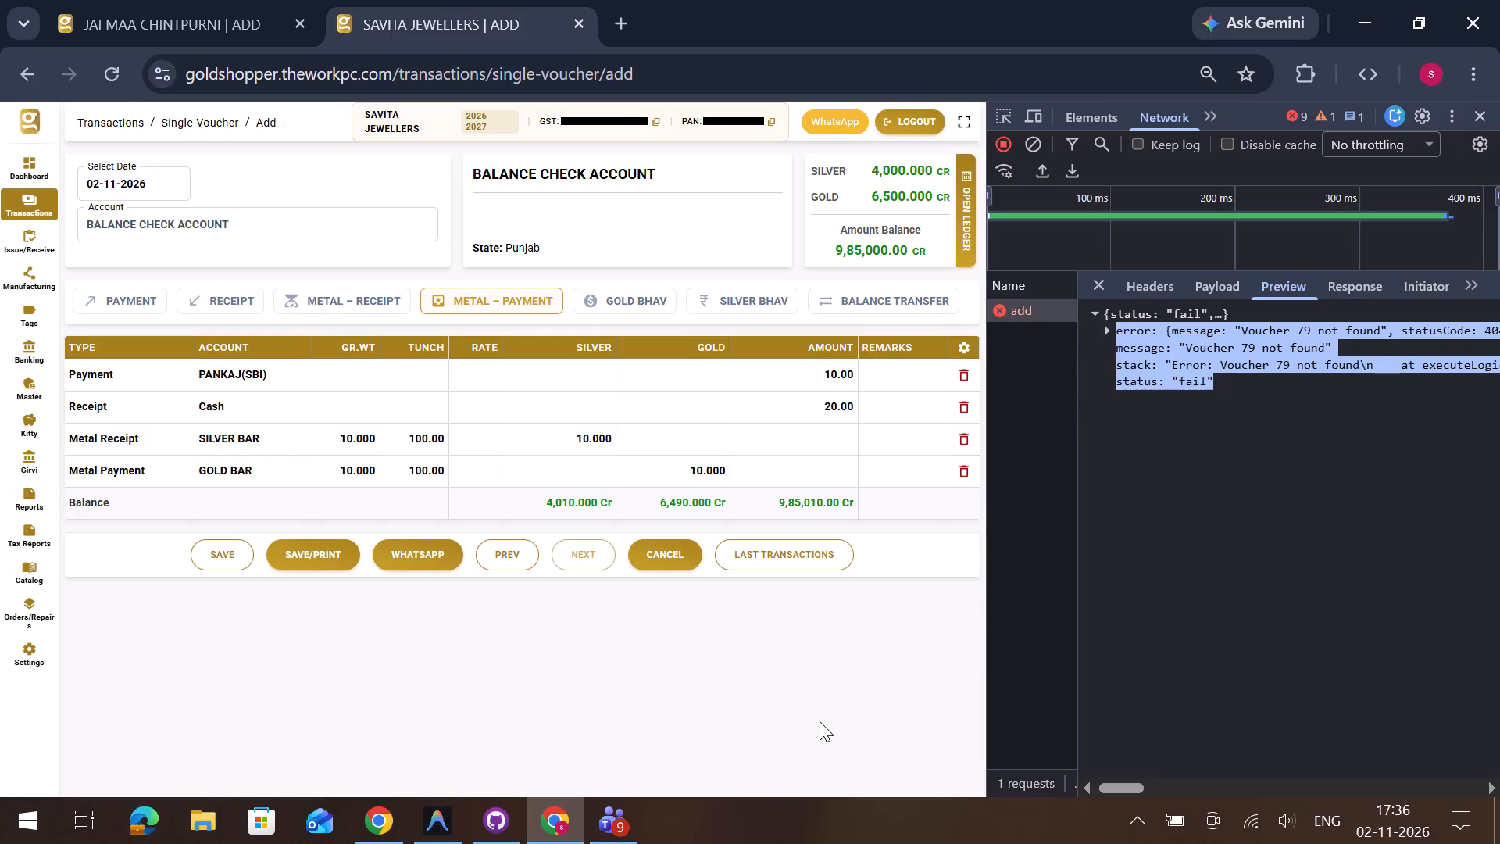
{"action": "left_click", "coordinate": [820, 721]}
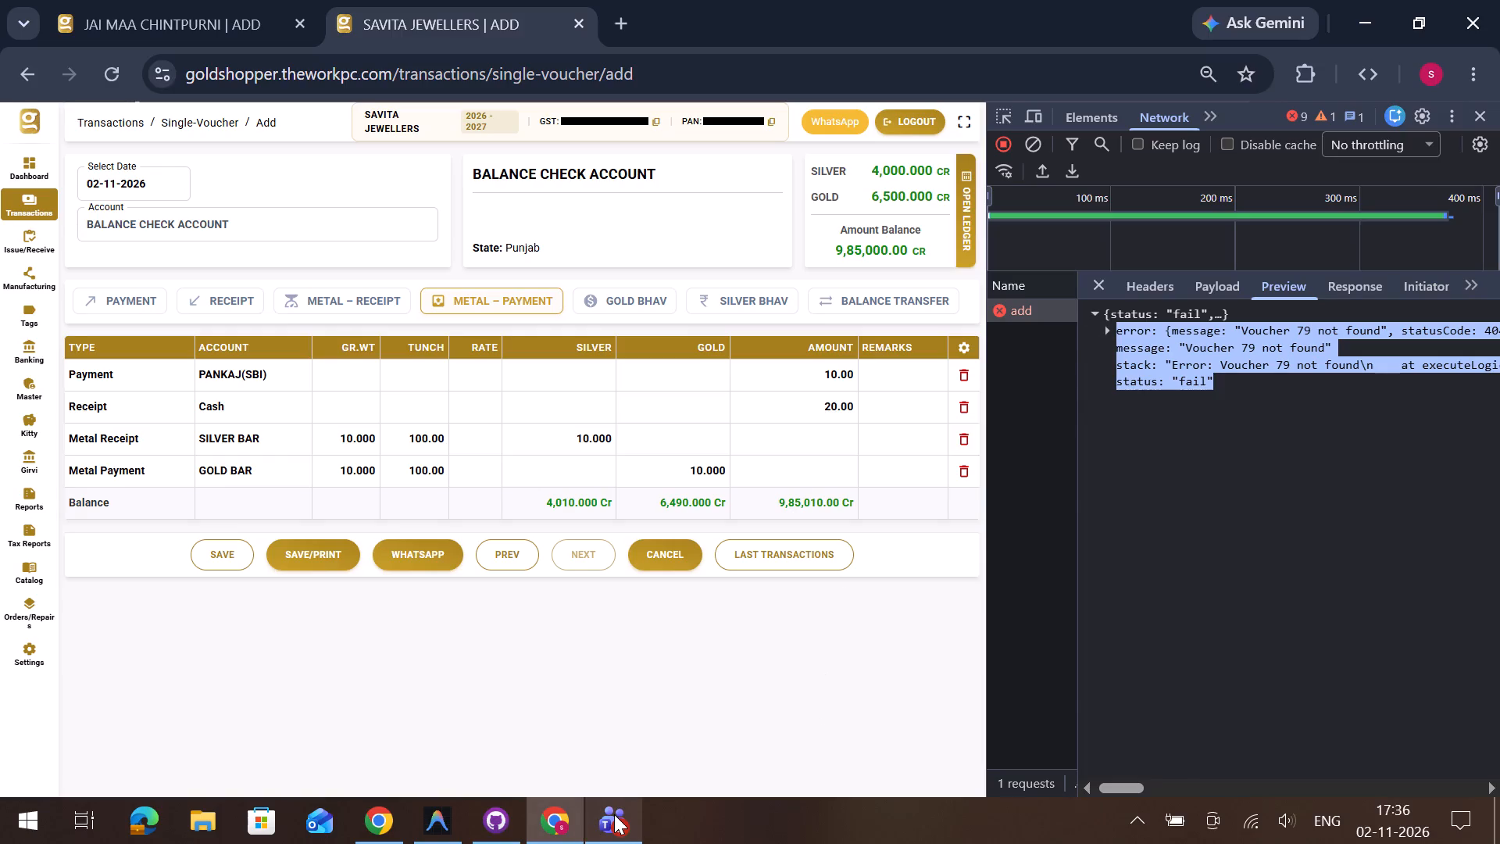
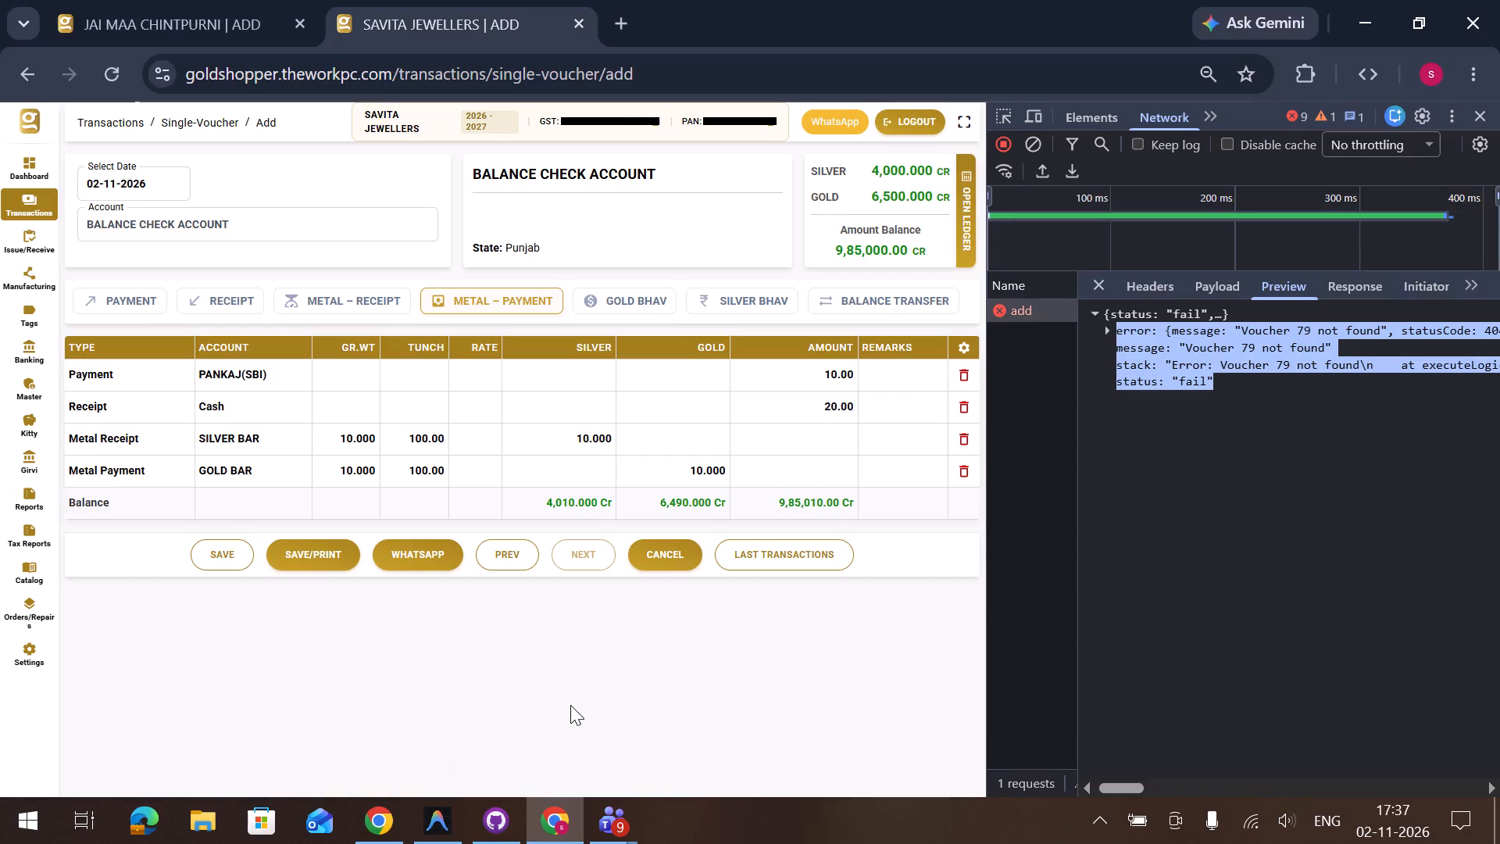
Deactivate the Gold metal type in the Metal Type section of the general settings.
{"action": "left_click", "coordinate": [570, 705]}
{"action": "left_click", "coordinate": [1196, 546]}
{"action": "left_click", "coordinate": [34, 653]}
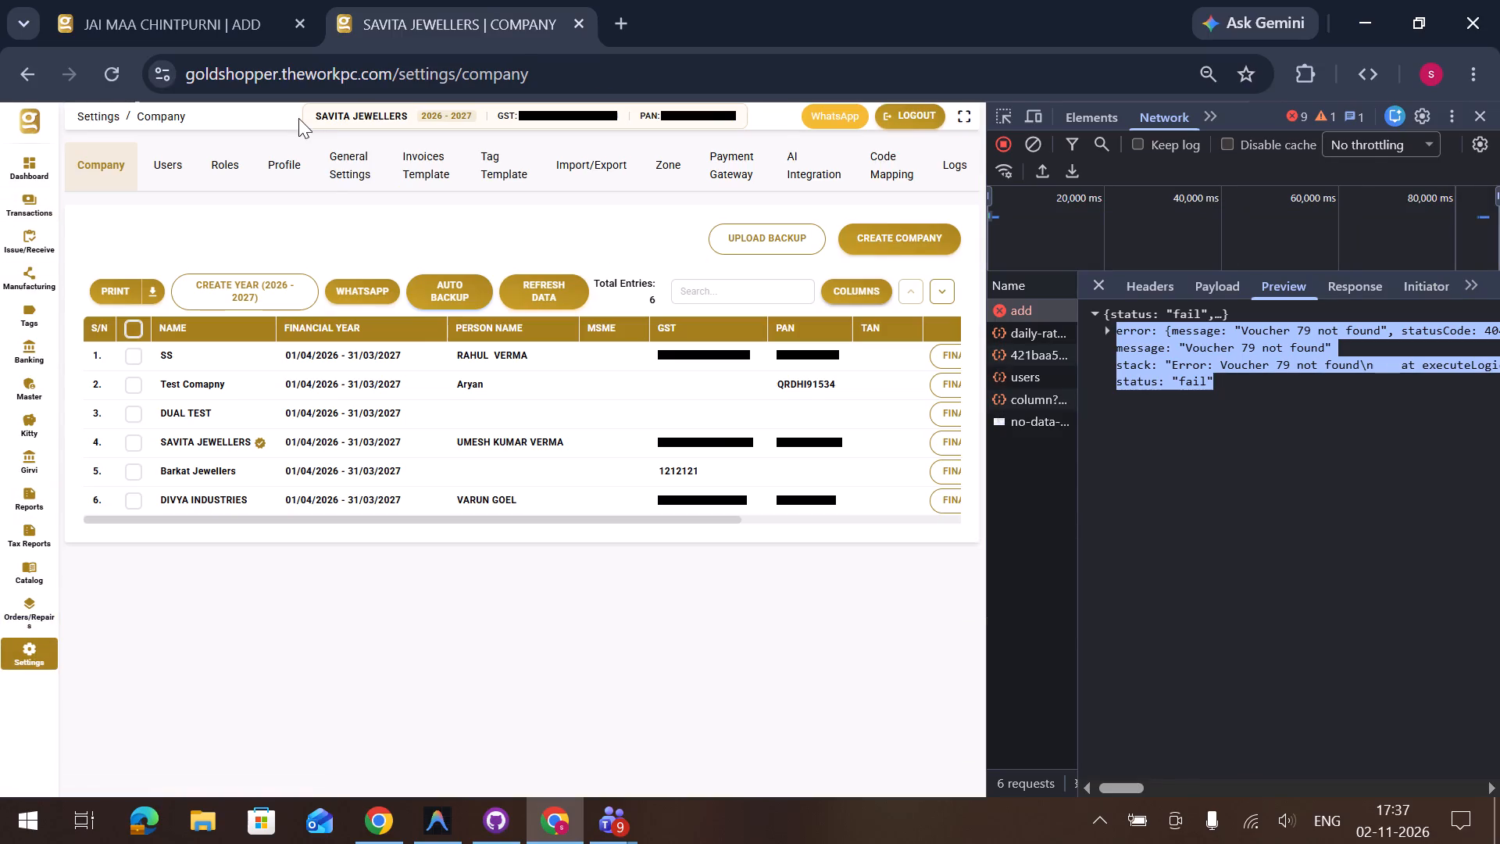
{"action": "left_click", "coordinate": [339, 160]}
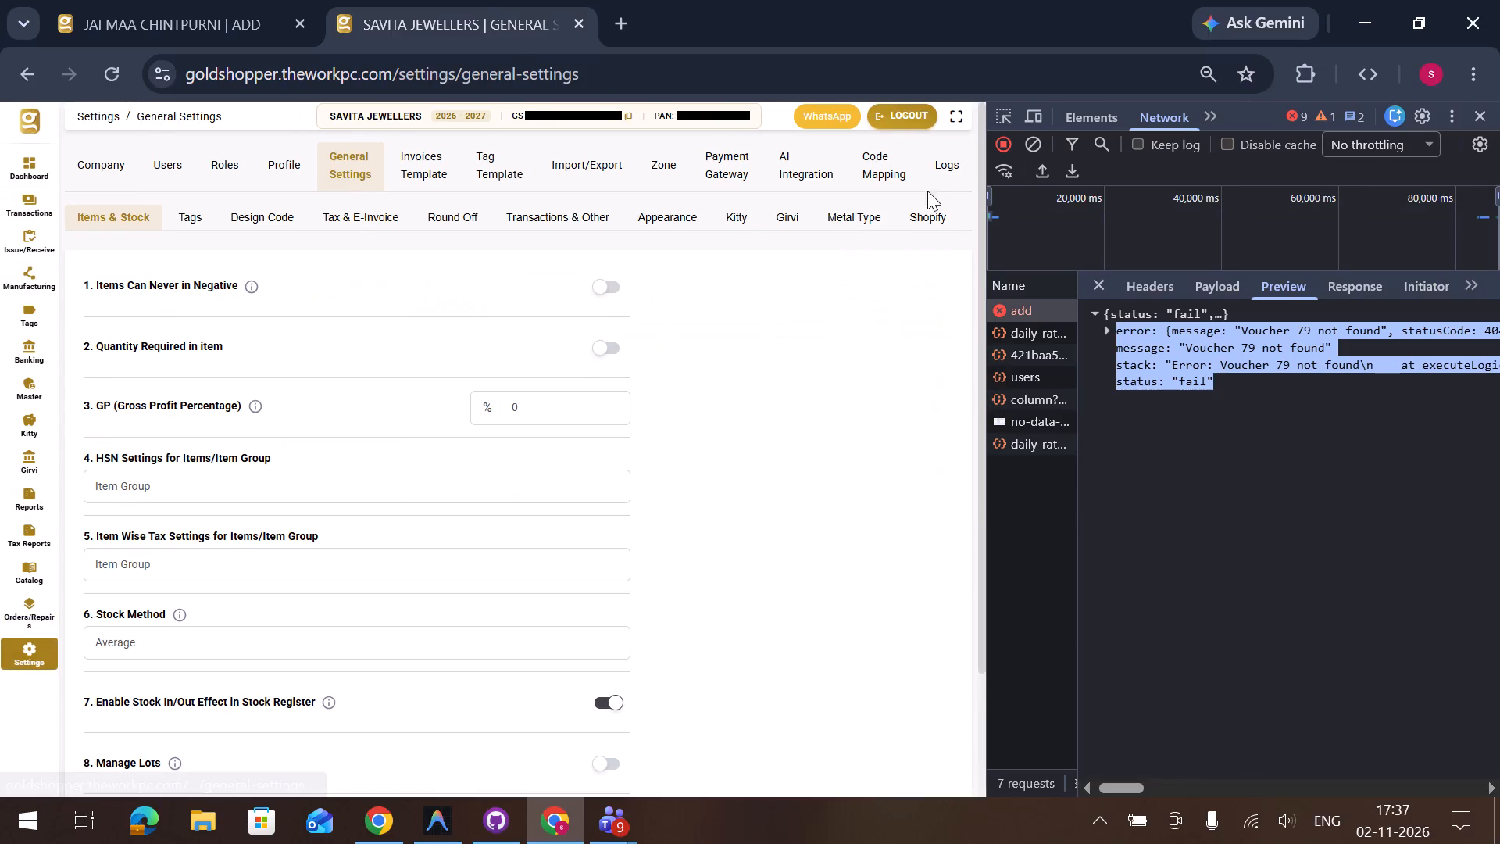
{"action": "left_click", "coordinate": [868, 224]}
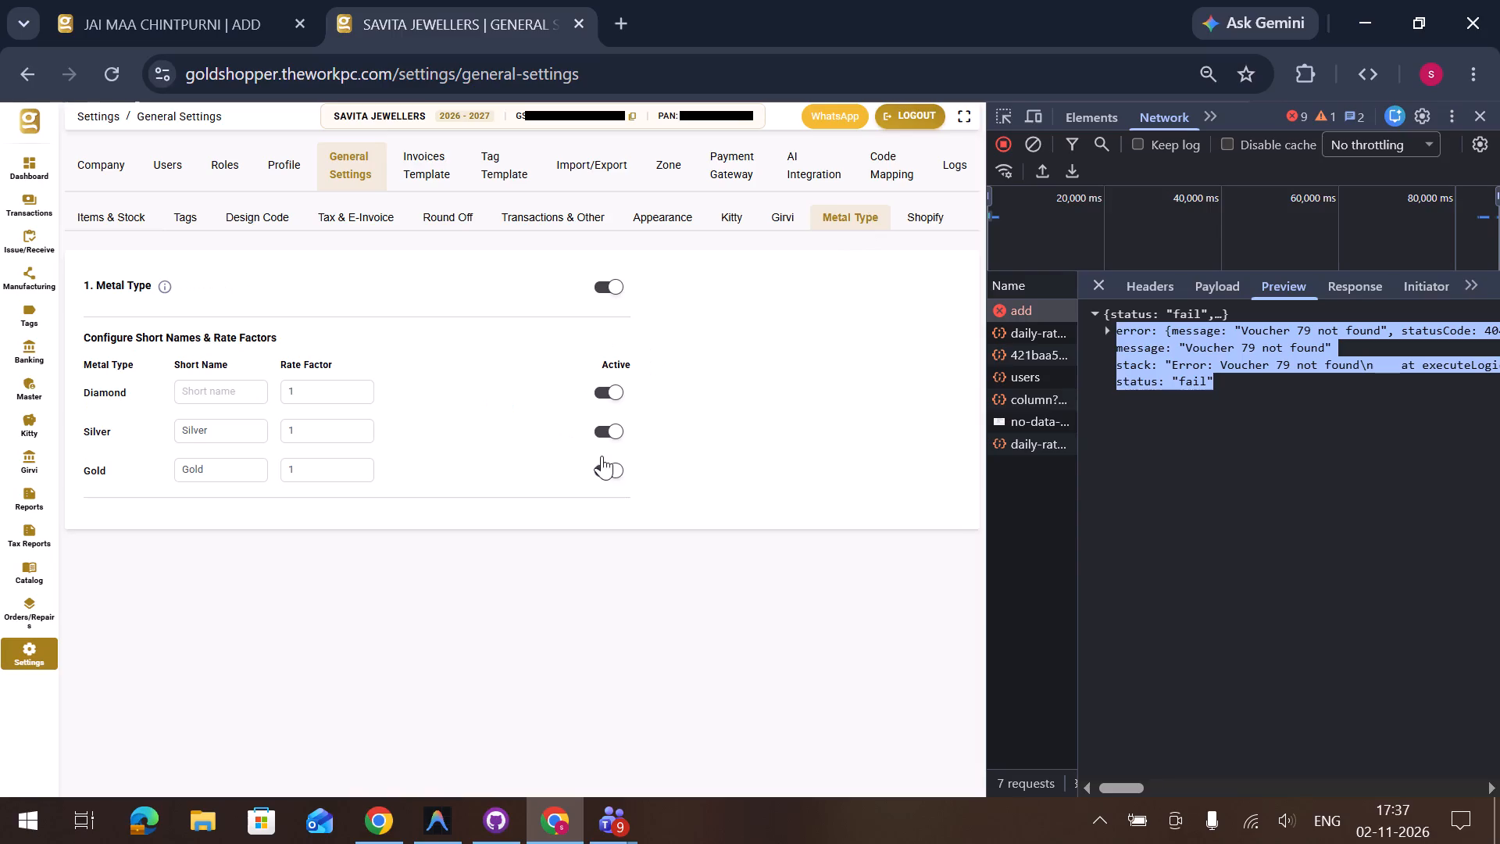
{"action": "left_click", "coordinate": [612, 468]}
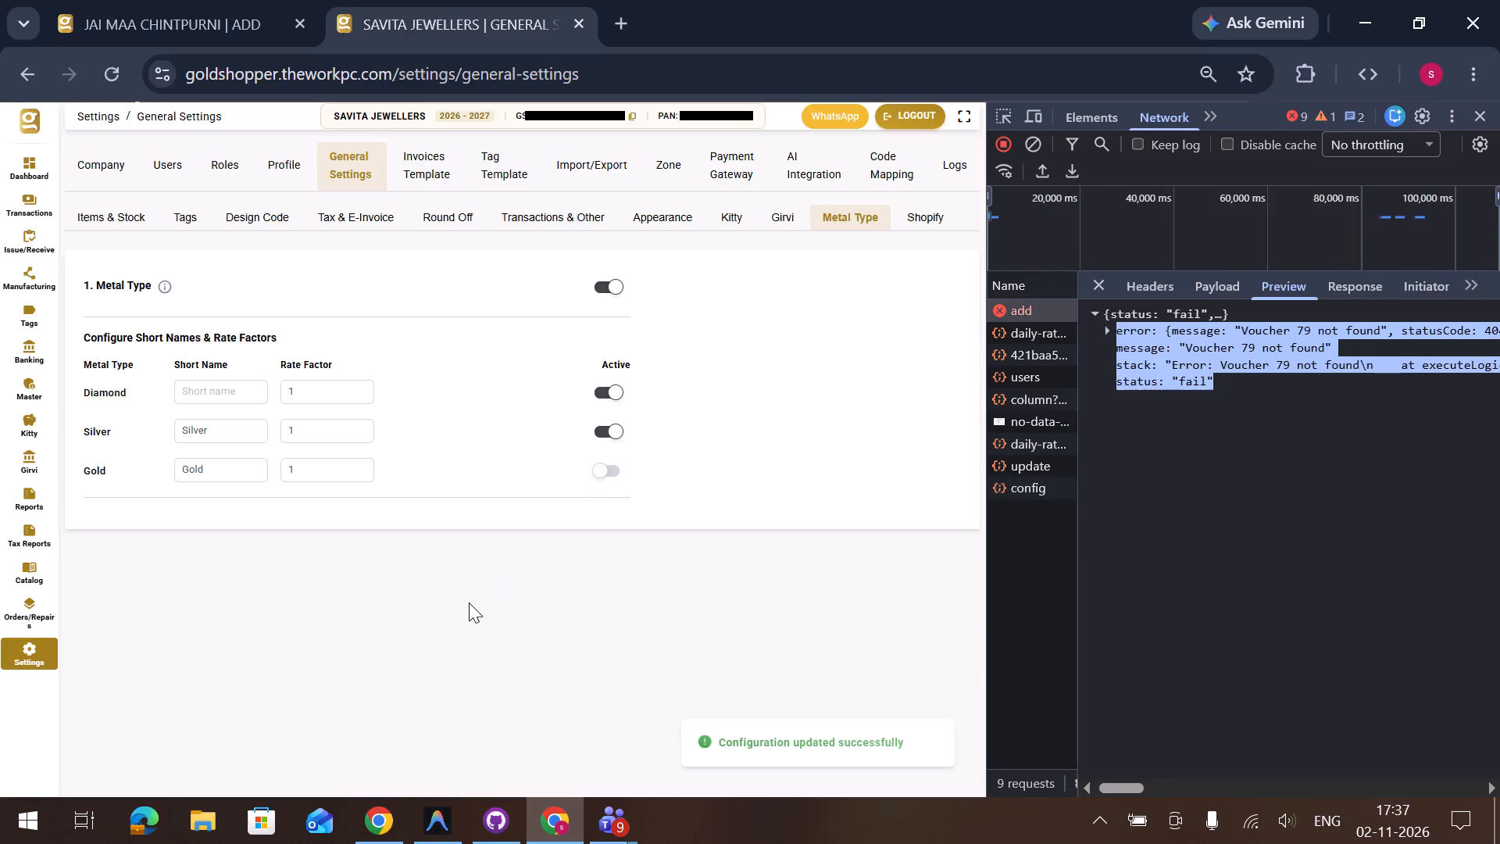
{"action": "left_click", "coordinate": [469, 603]}
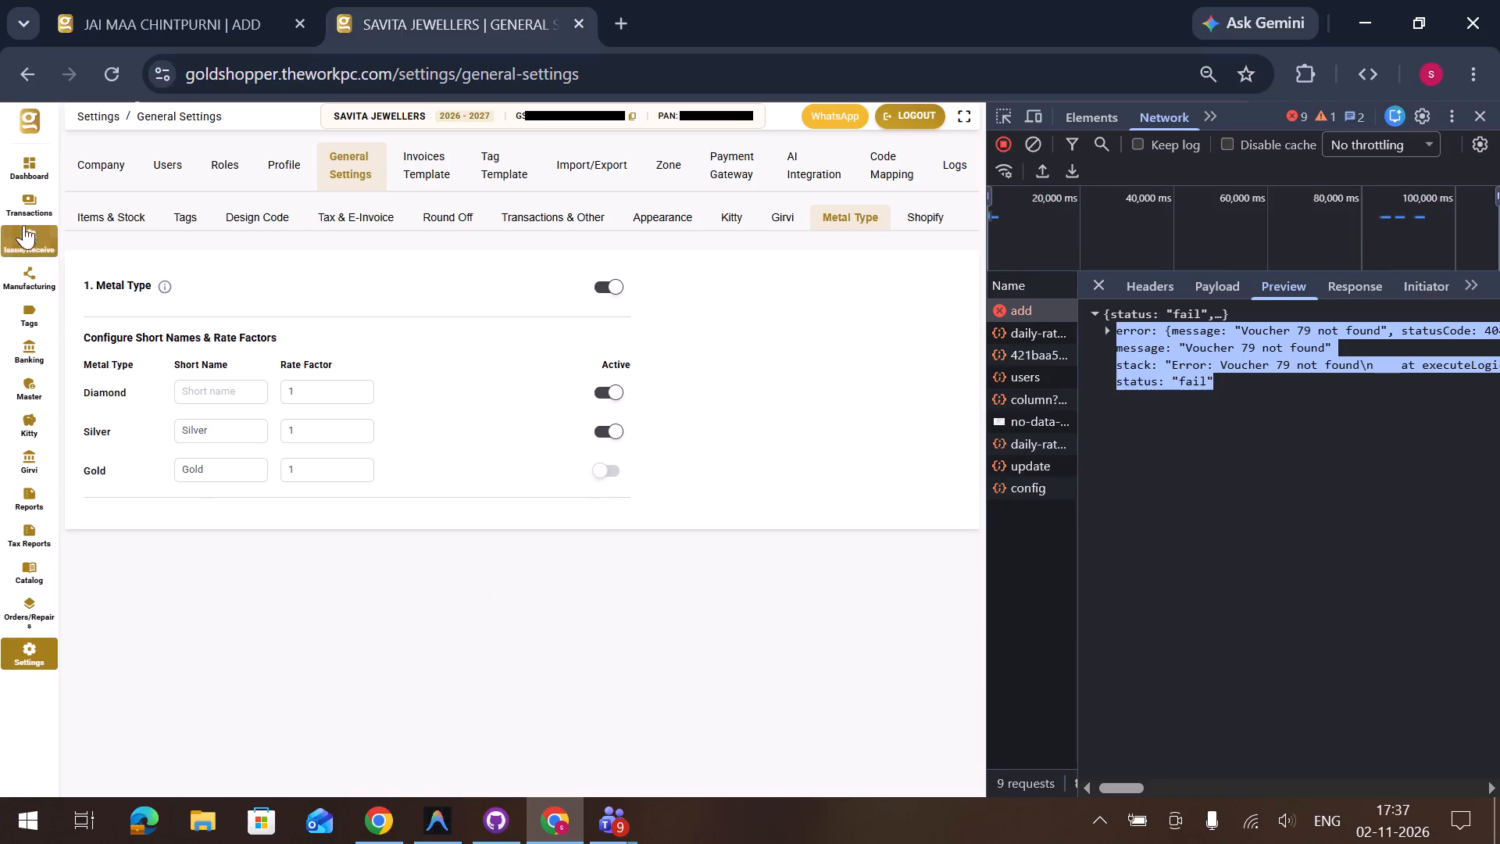
Open the Issue-Receive page to check which metals it shows.
{"action": "left_click", "coordinate": [22, 206]}
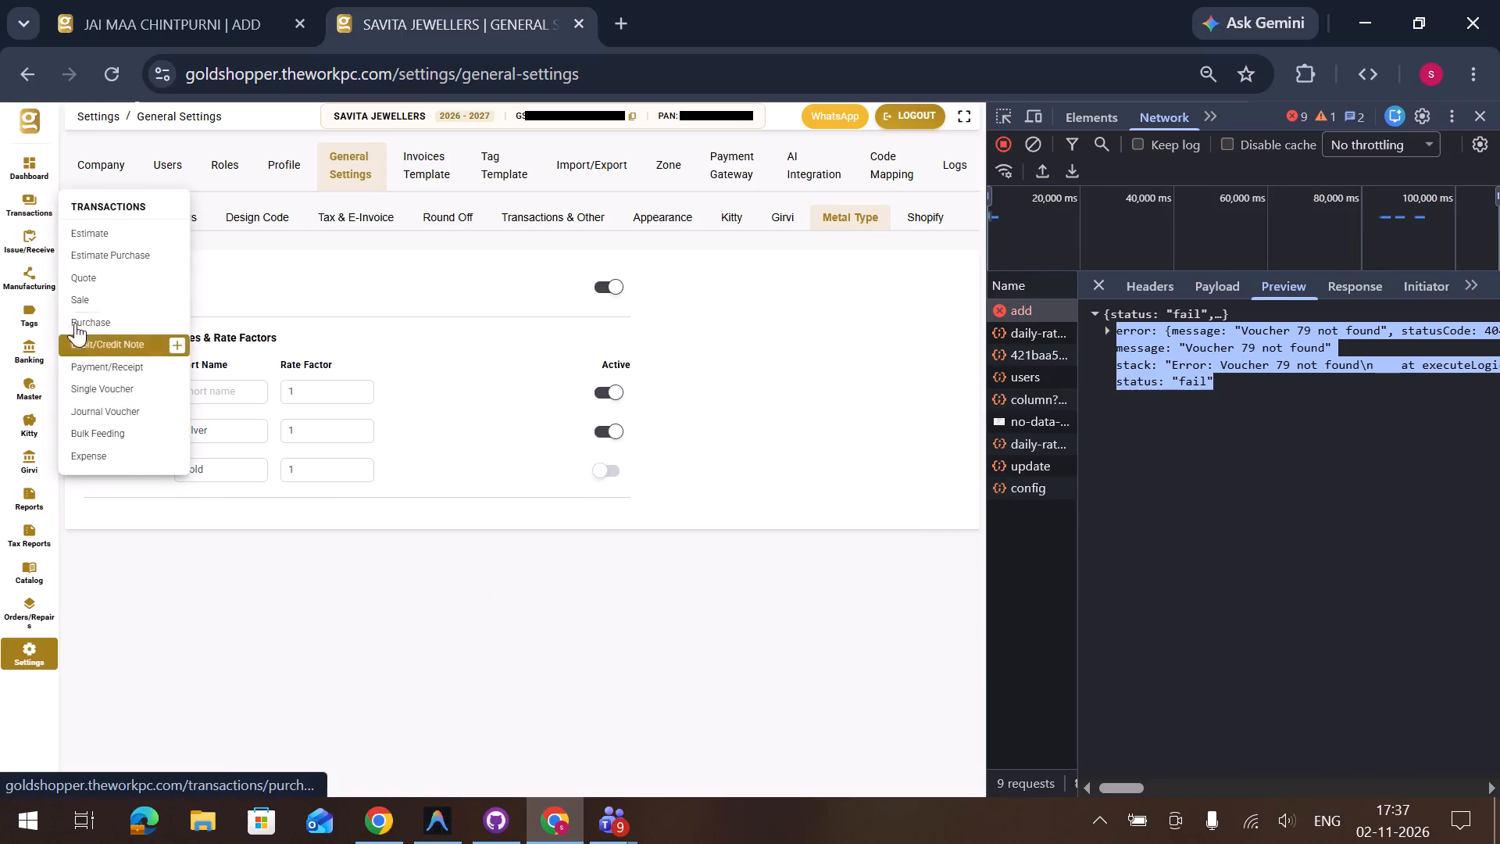
{"action": "left_click", "coordinate": [157, 510]}
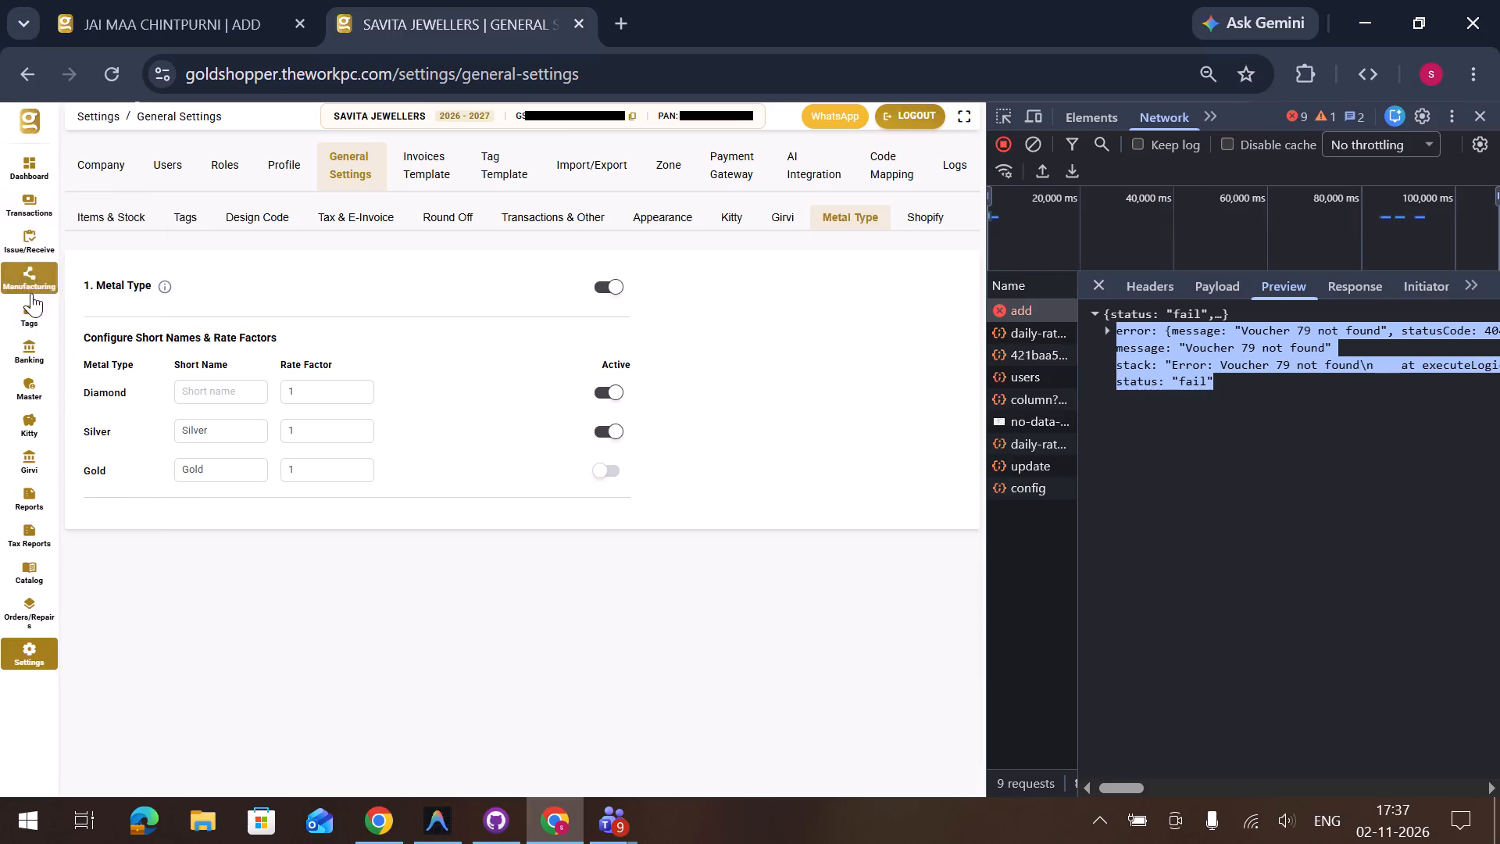
{"action": "left_click", "coordinate": [31, 320]}
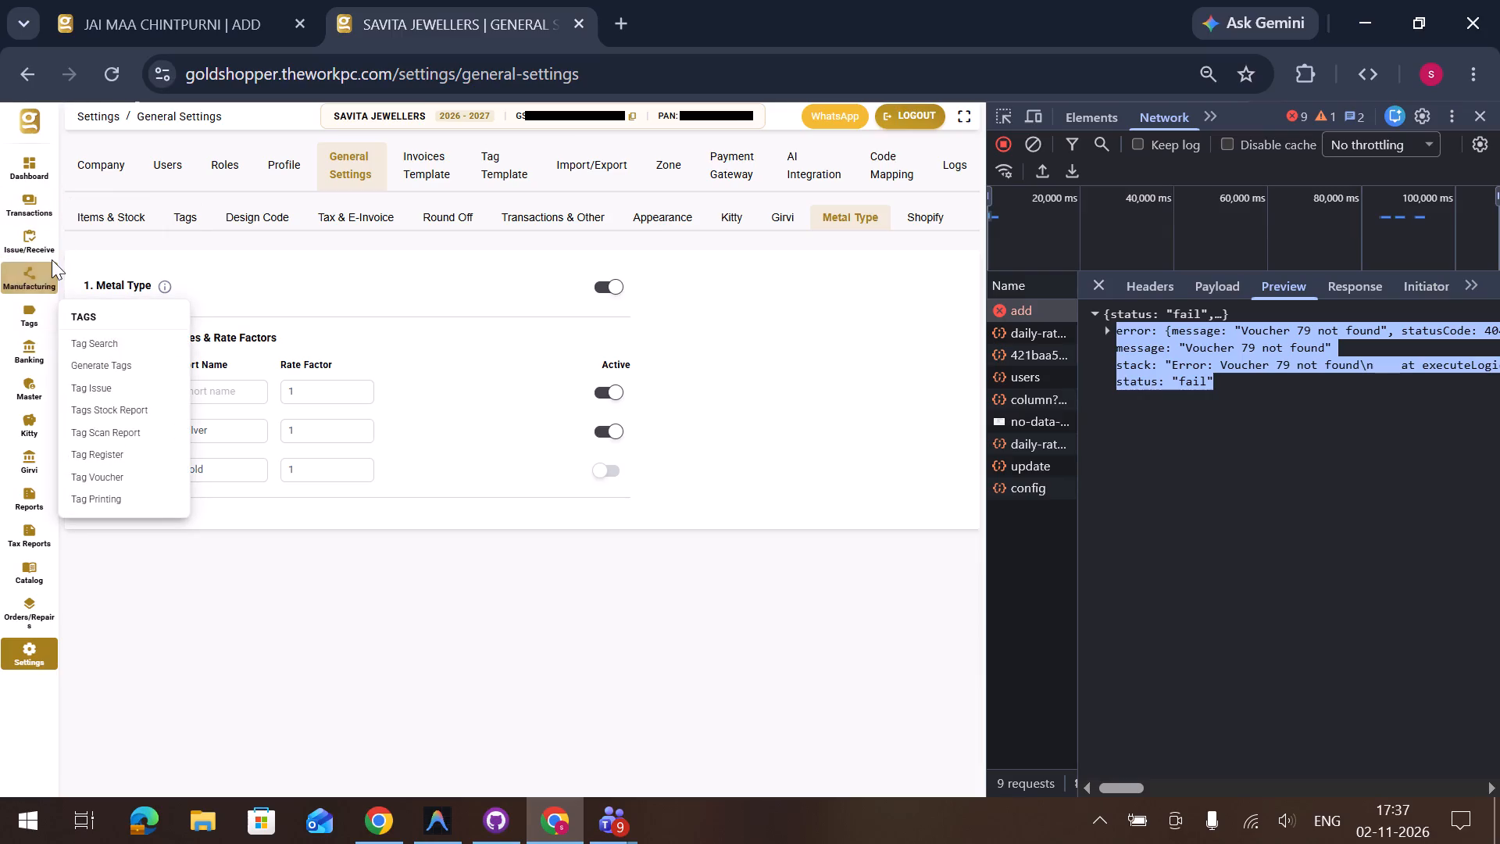
{"action": "left_click", "coordinate": [36, 244]}
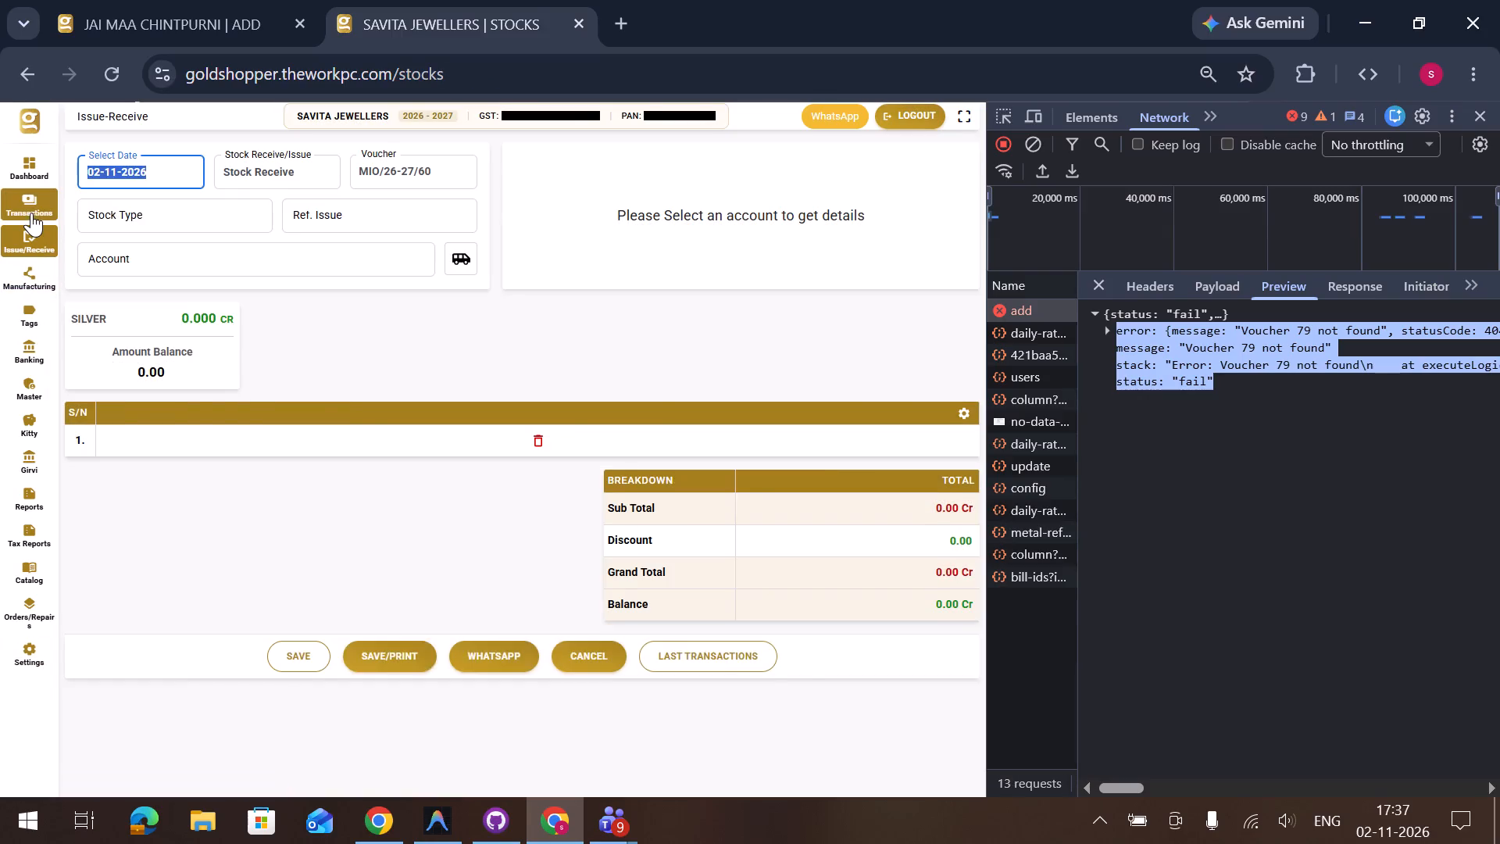
Open the single voucher page and check which metals a metal receipt entry offers, leaving without adding one.
{"action": "left_click", "coordinate": [31, 213]}
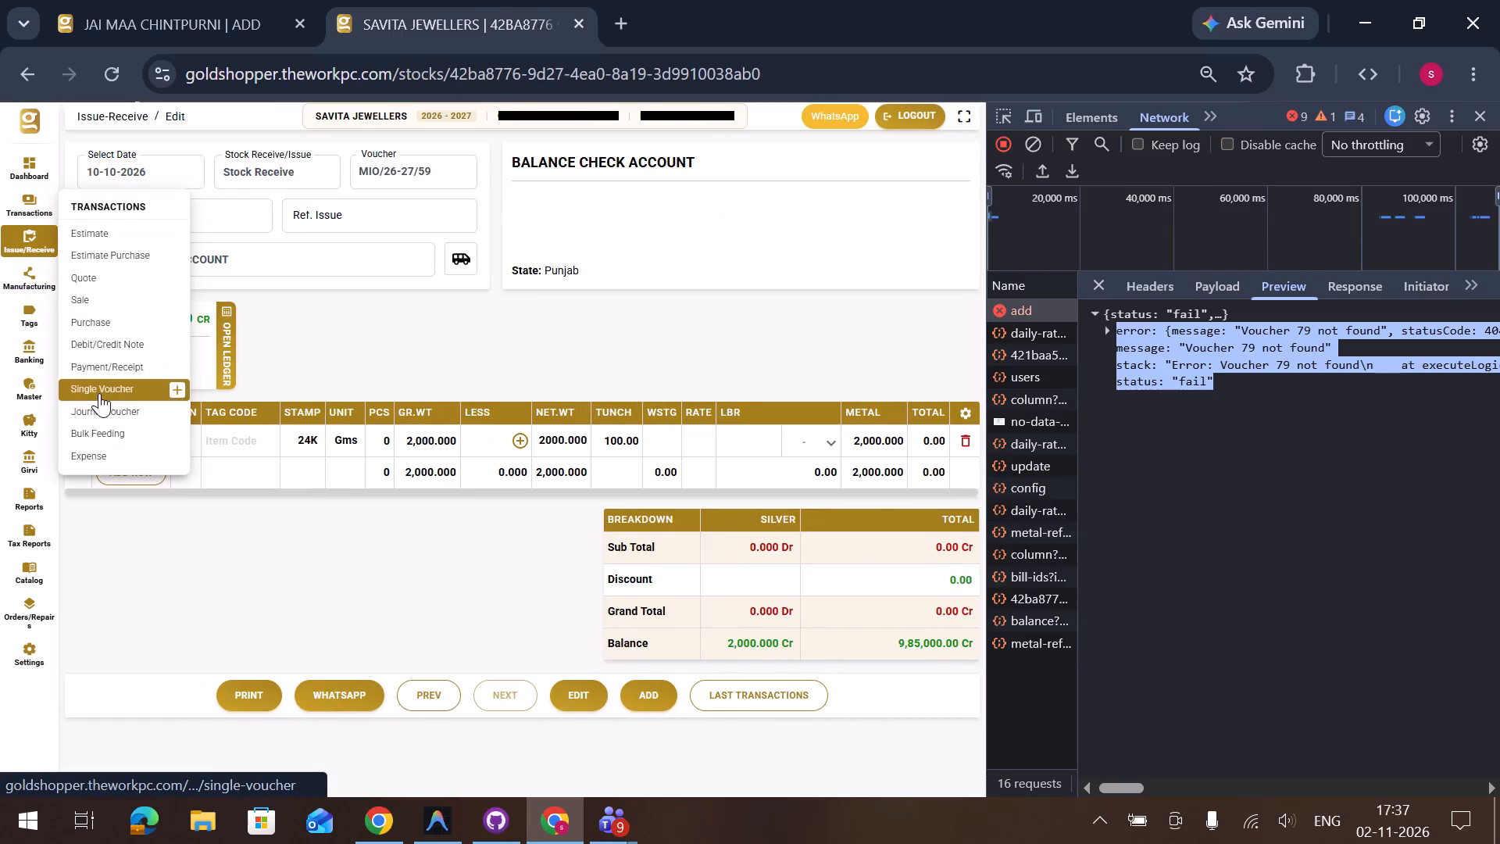
{"action": "left_click", "coordinate": [99, 393]}
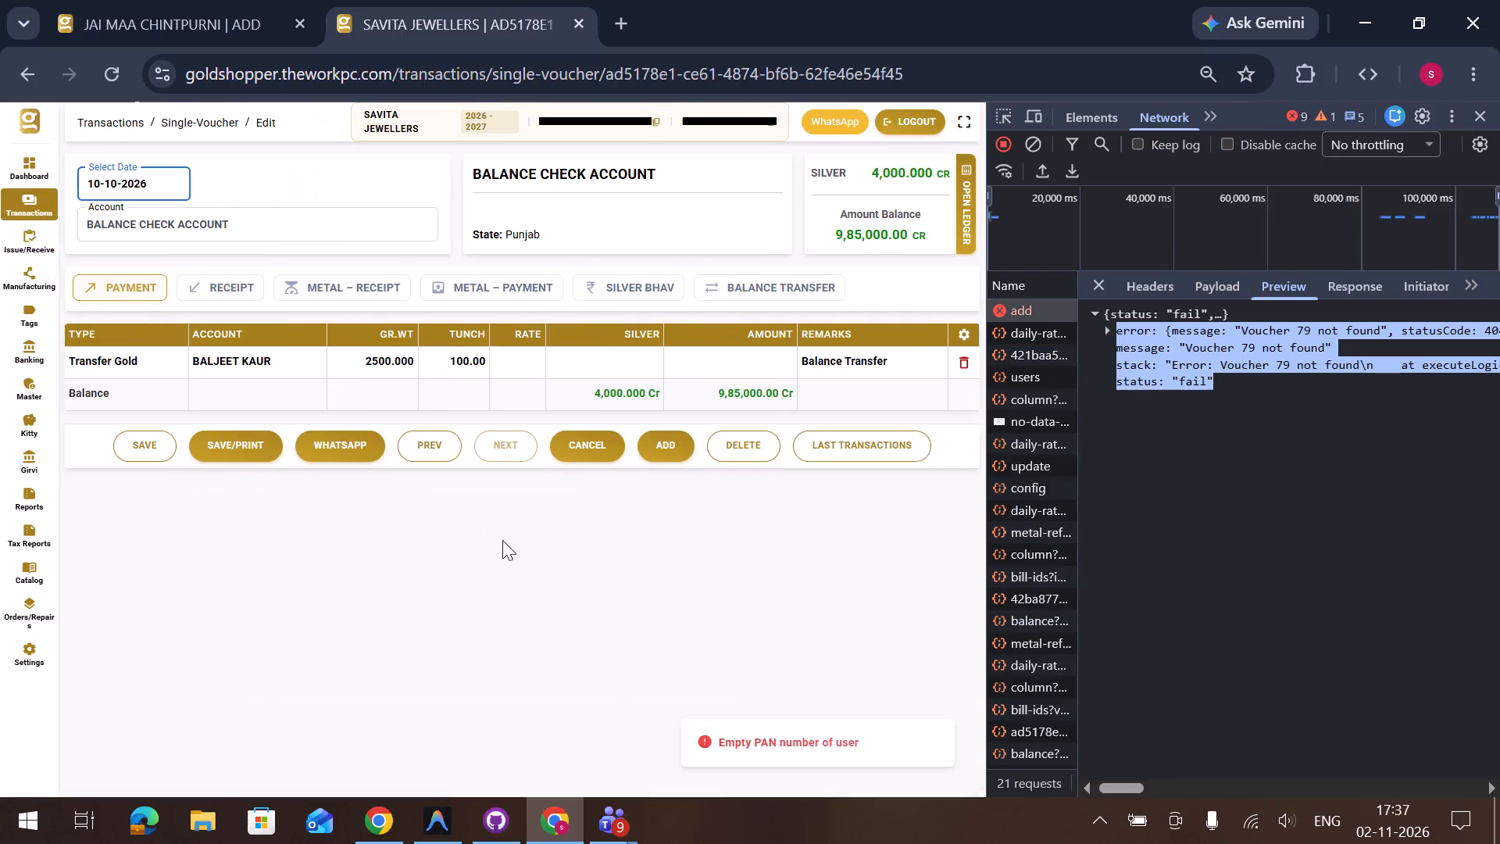
{"action": "left_click", "coordinate": [502, 540]}
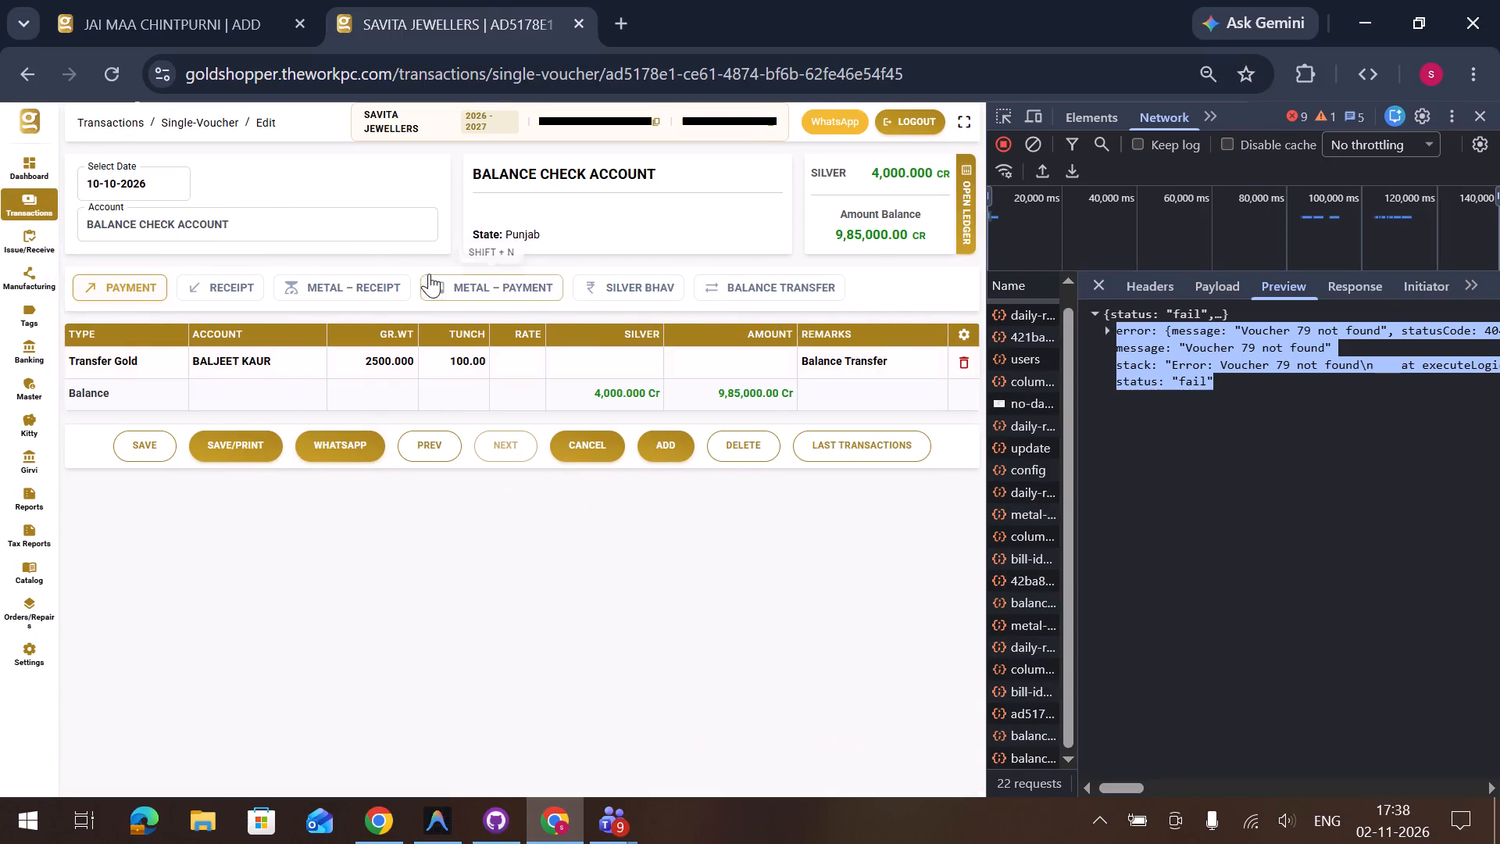
{"action": "left_click", "coordinate": [397, 284]}
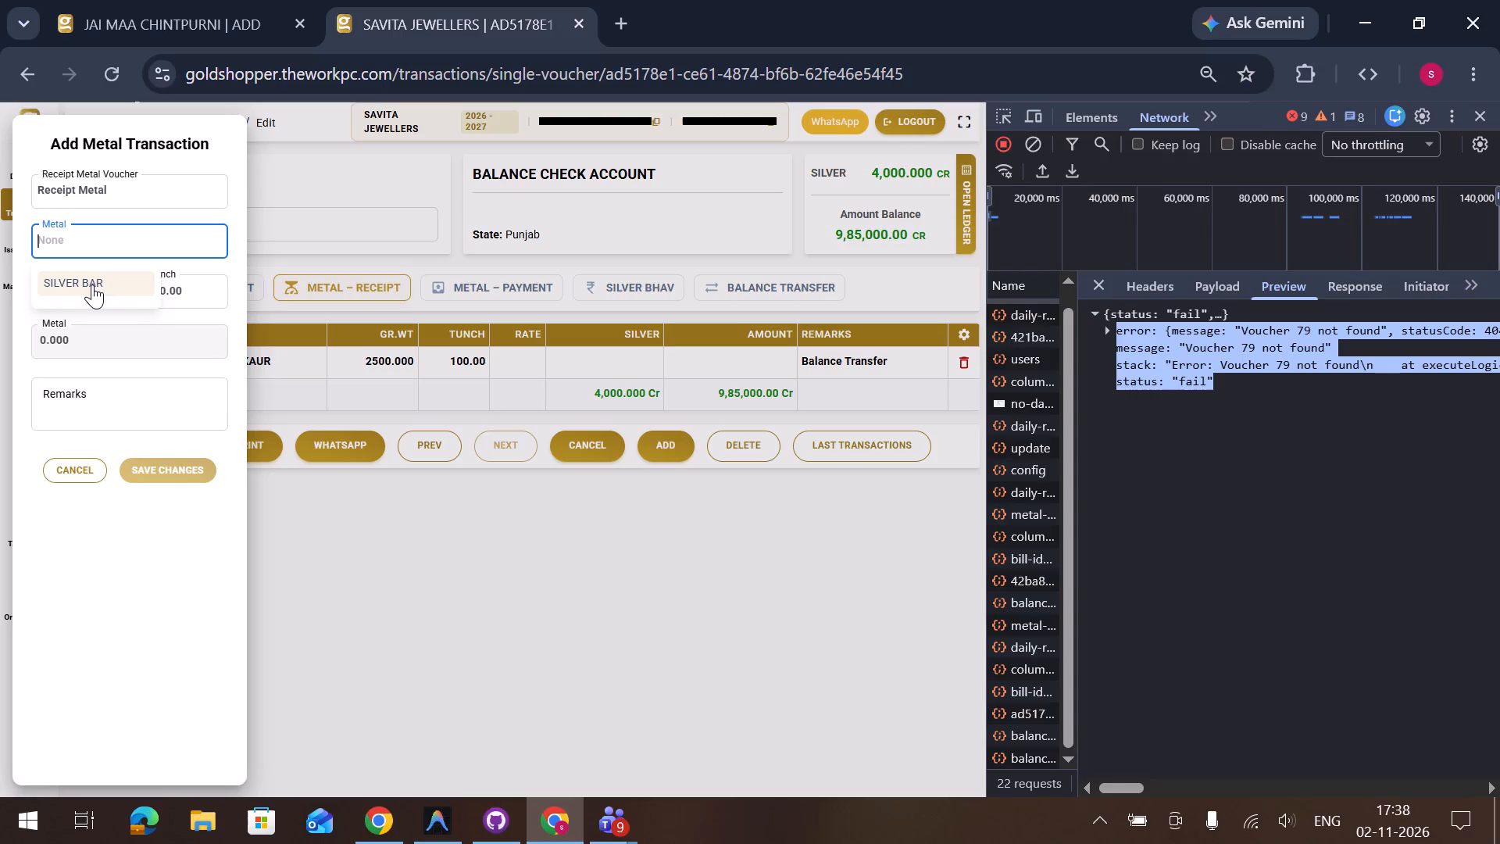
{"action": "left_click", "coordinate": [305, 505]}
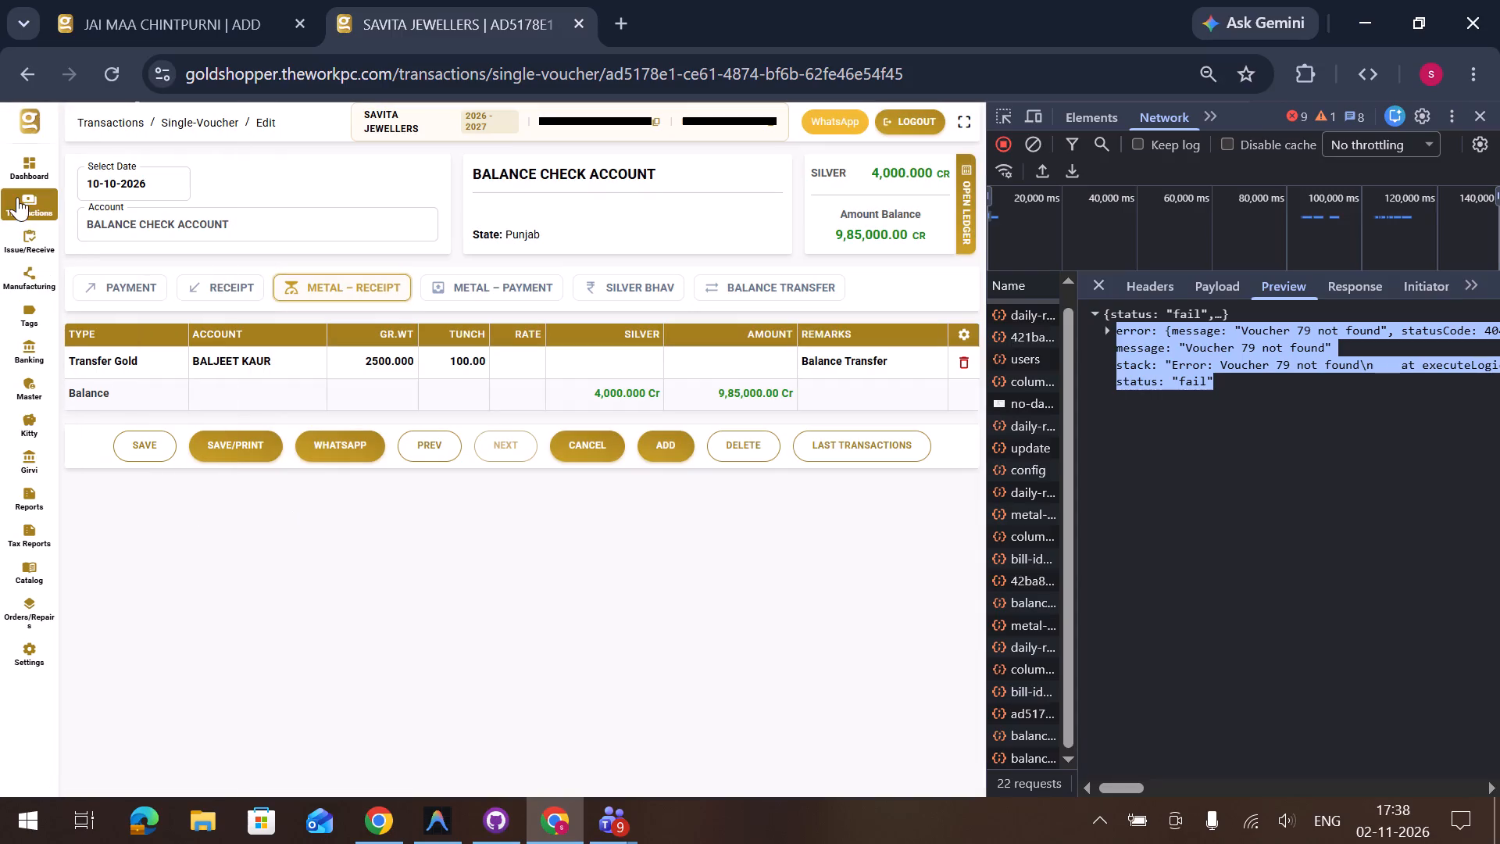
Bring up the list of transaction types.
{"action": "left_click", "coordinate": [32, 203]}
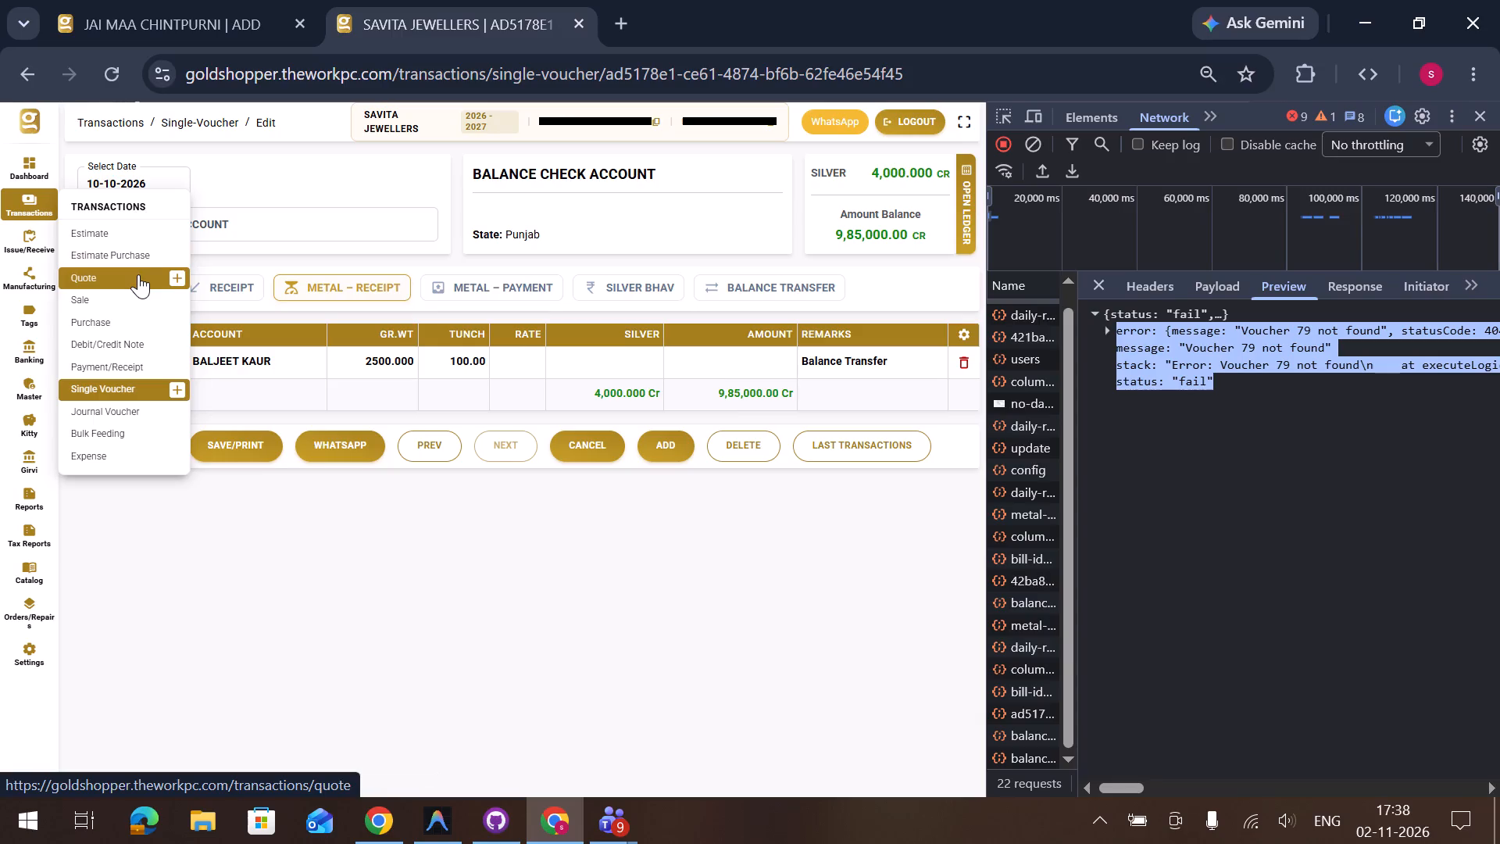
Go to the Estimate transactions, choose the Estimate voucher type, and open the most recent saved estimate.
{"action": "left_click", "coordinate": [146, 227]}
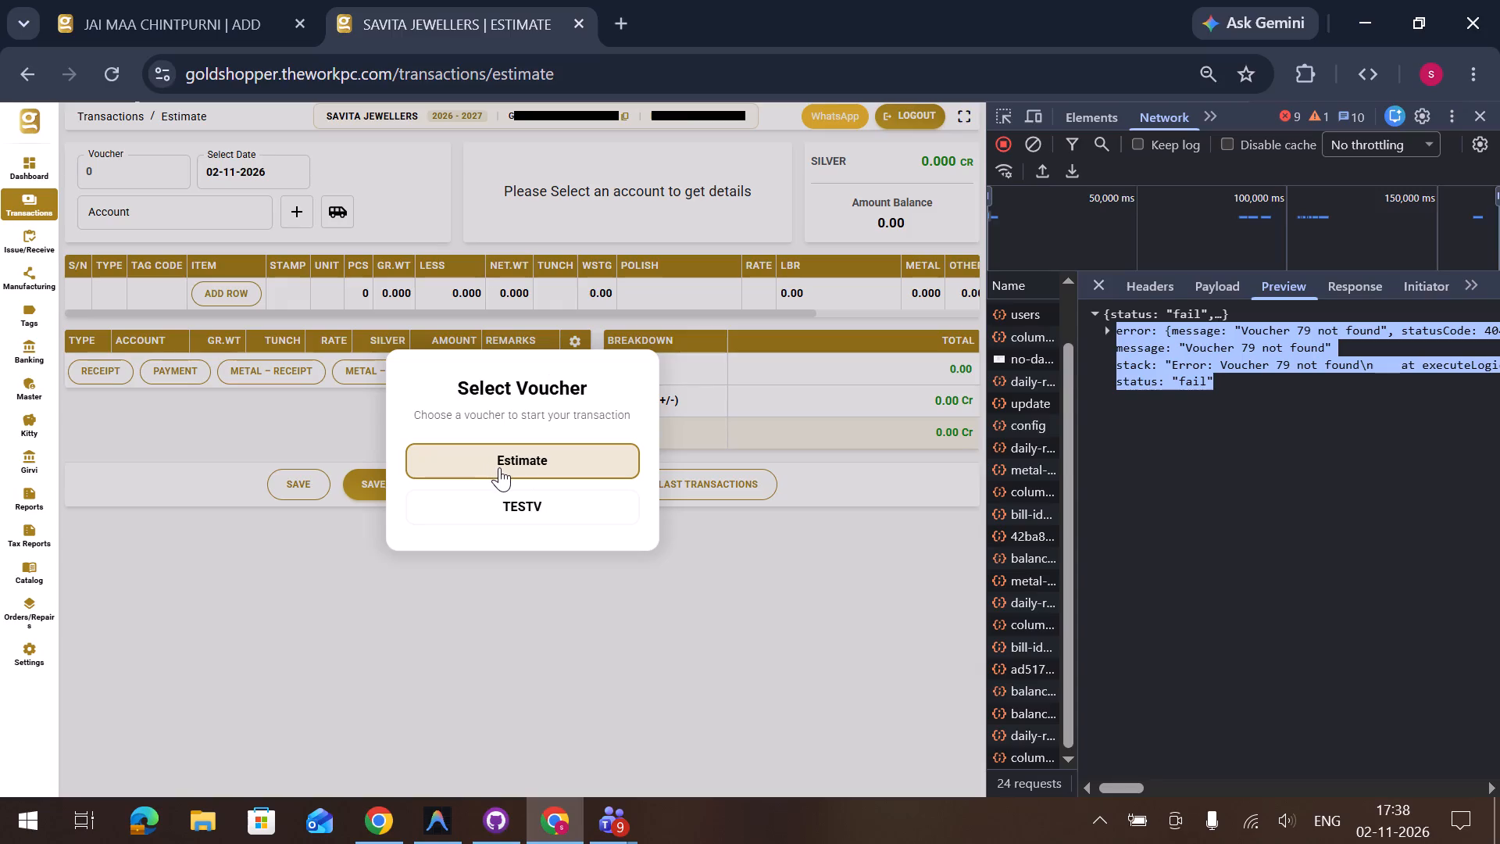
{"action": "left_click", "coordinate": [499, 467]}
{"action": "left_click", "coordinate": [576, 598]}
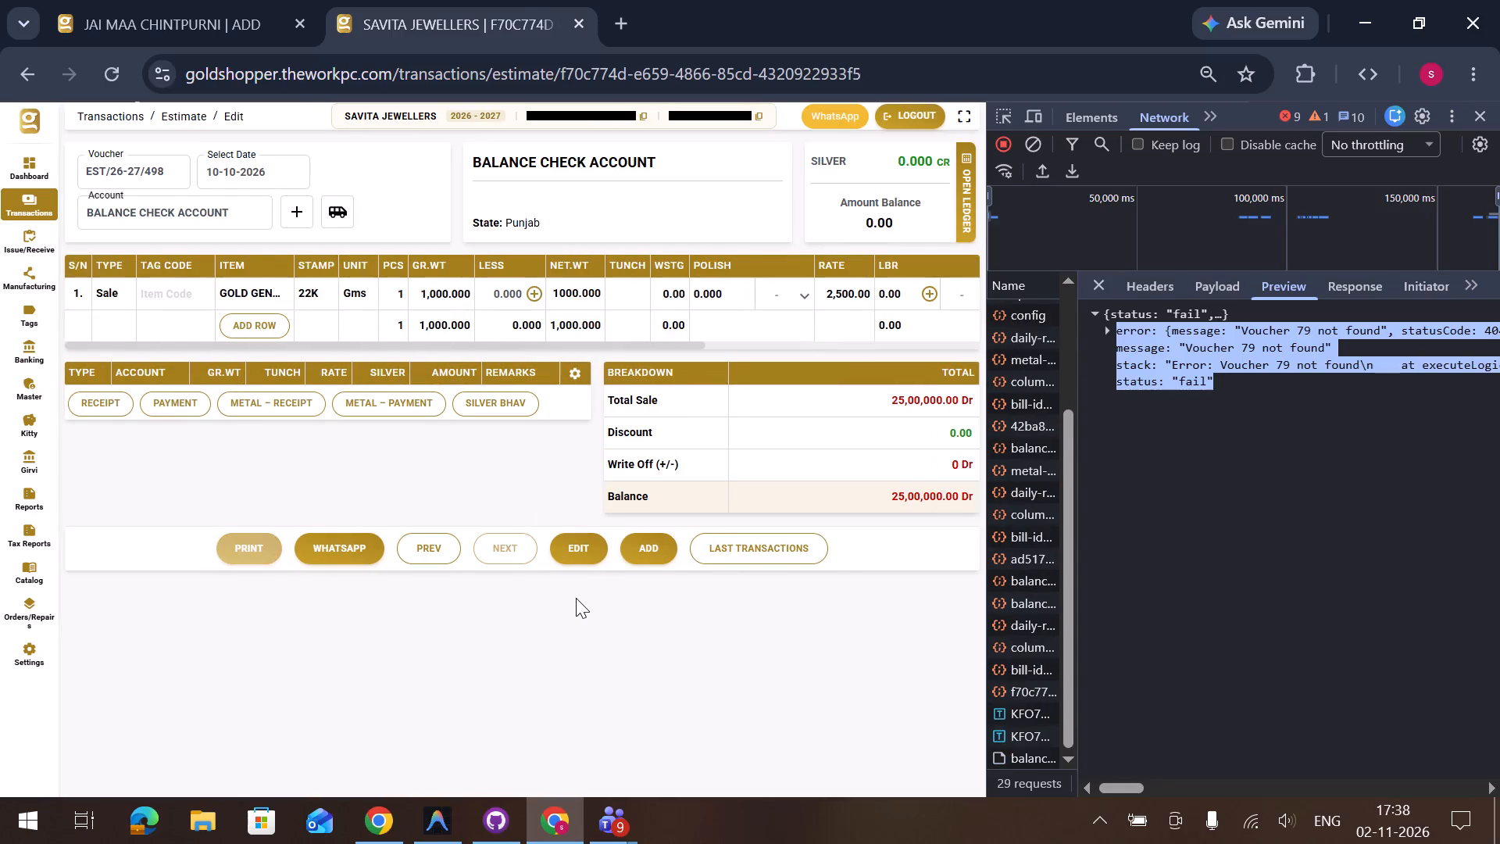
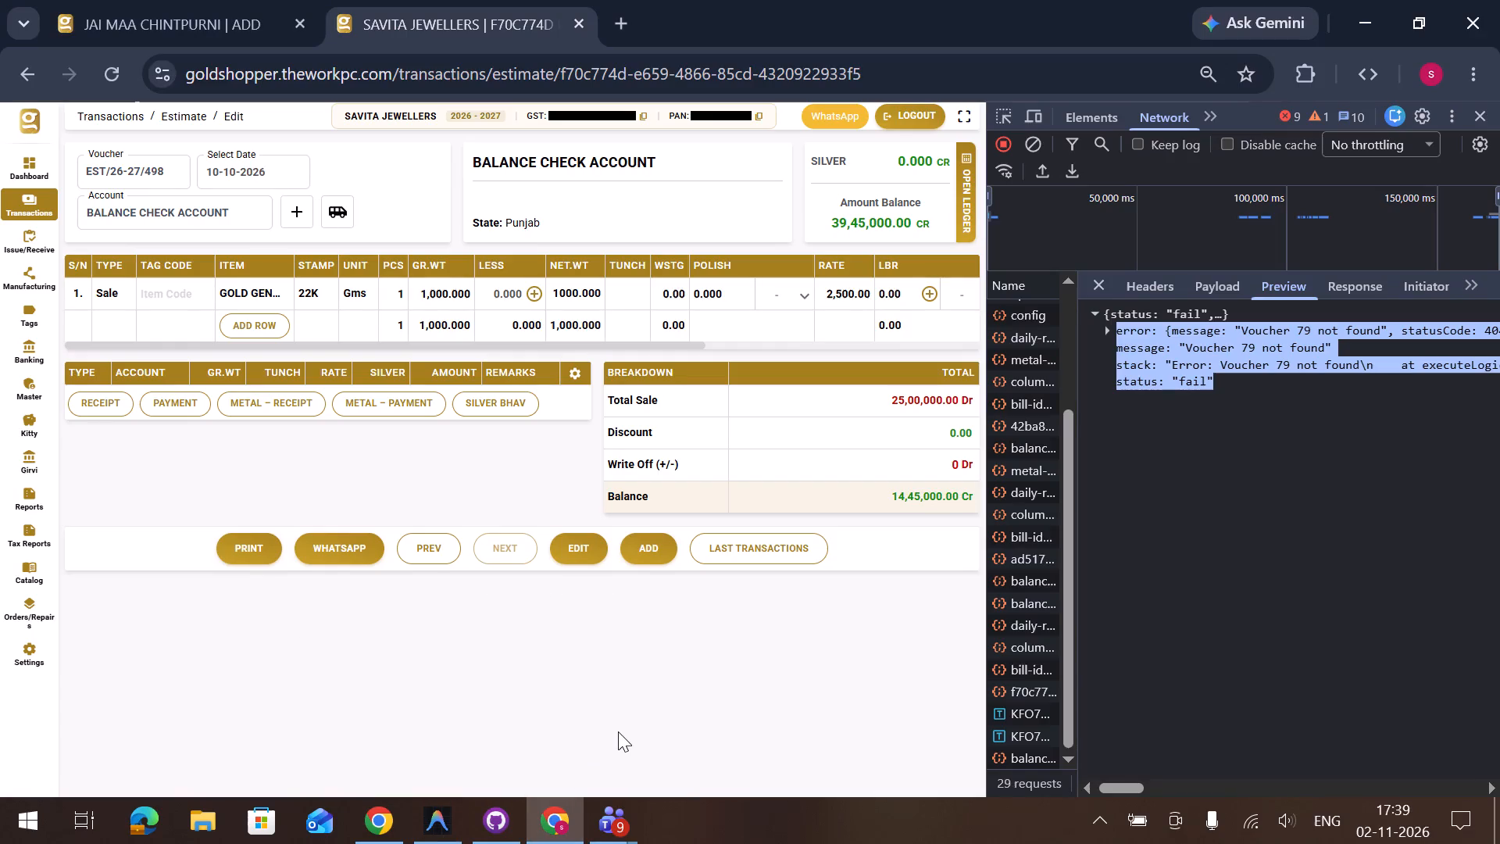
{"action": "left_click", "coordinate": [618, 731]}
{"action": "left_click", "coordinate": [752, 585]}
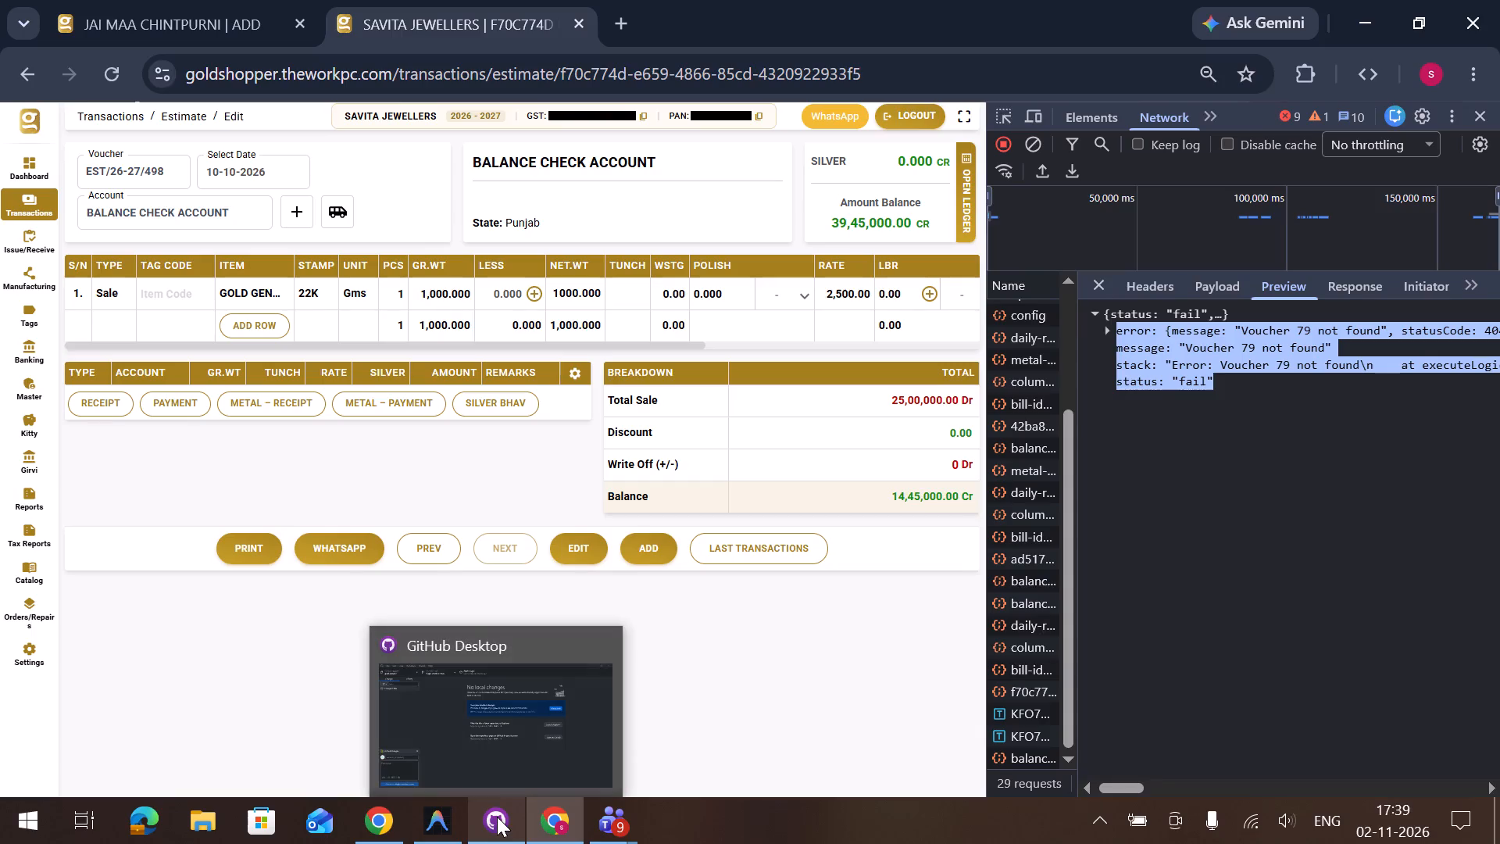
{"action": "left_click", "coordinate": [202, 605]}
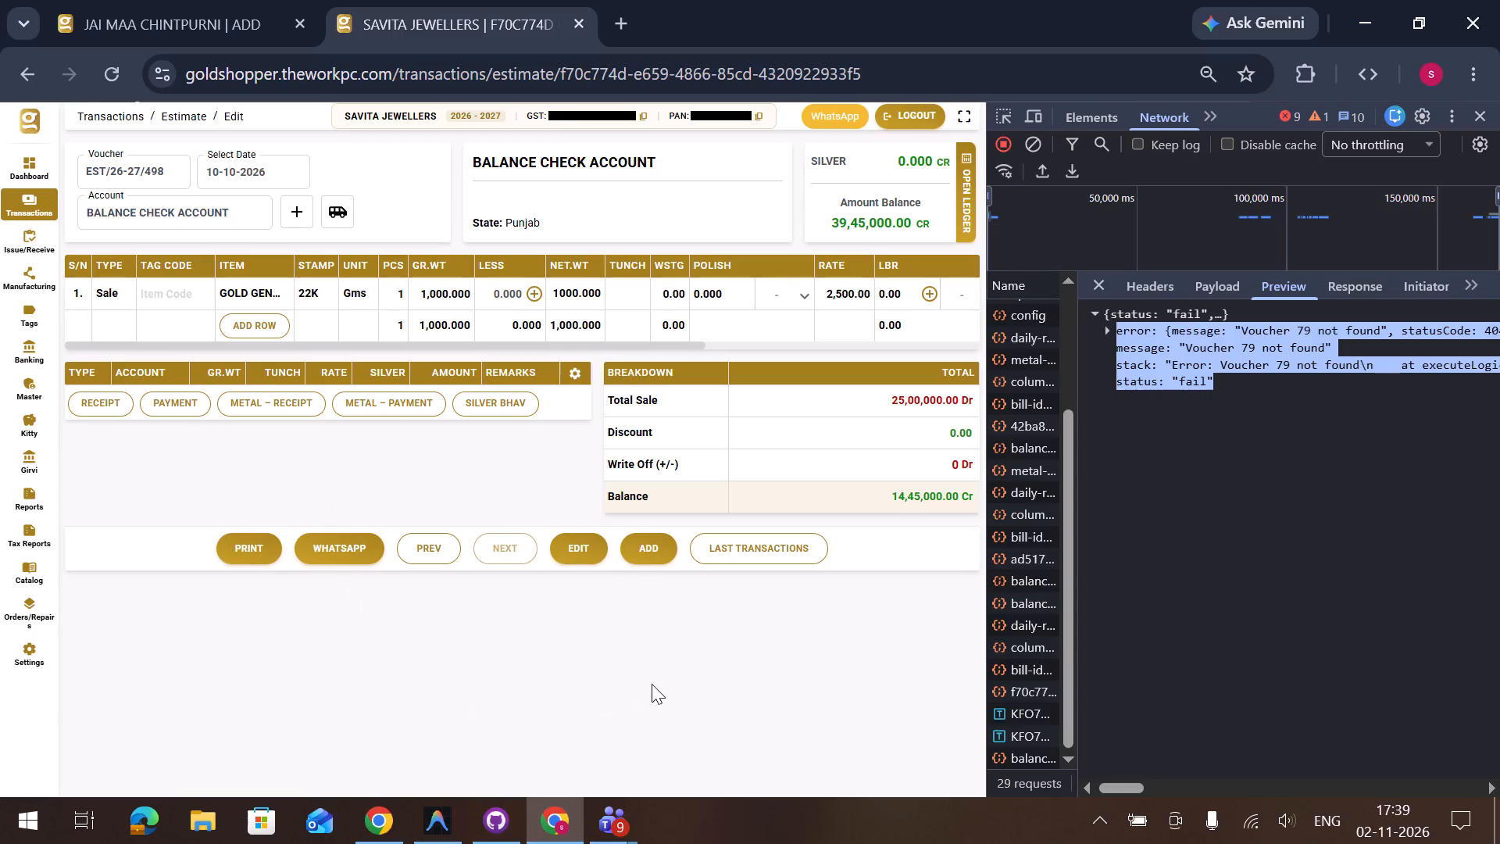
Reload the saved estimate page and postpone the auto backup setup.
{"action": "left_click", "coordinate": [116, 74]}
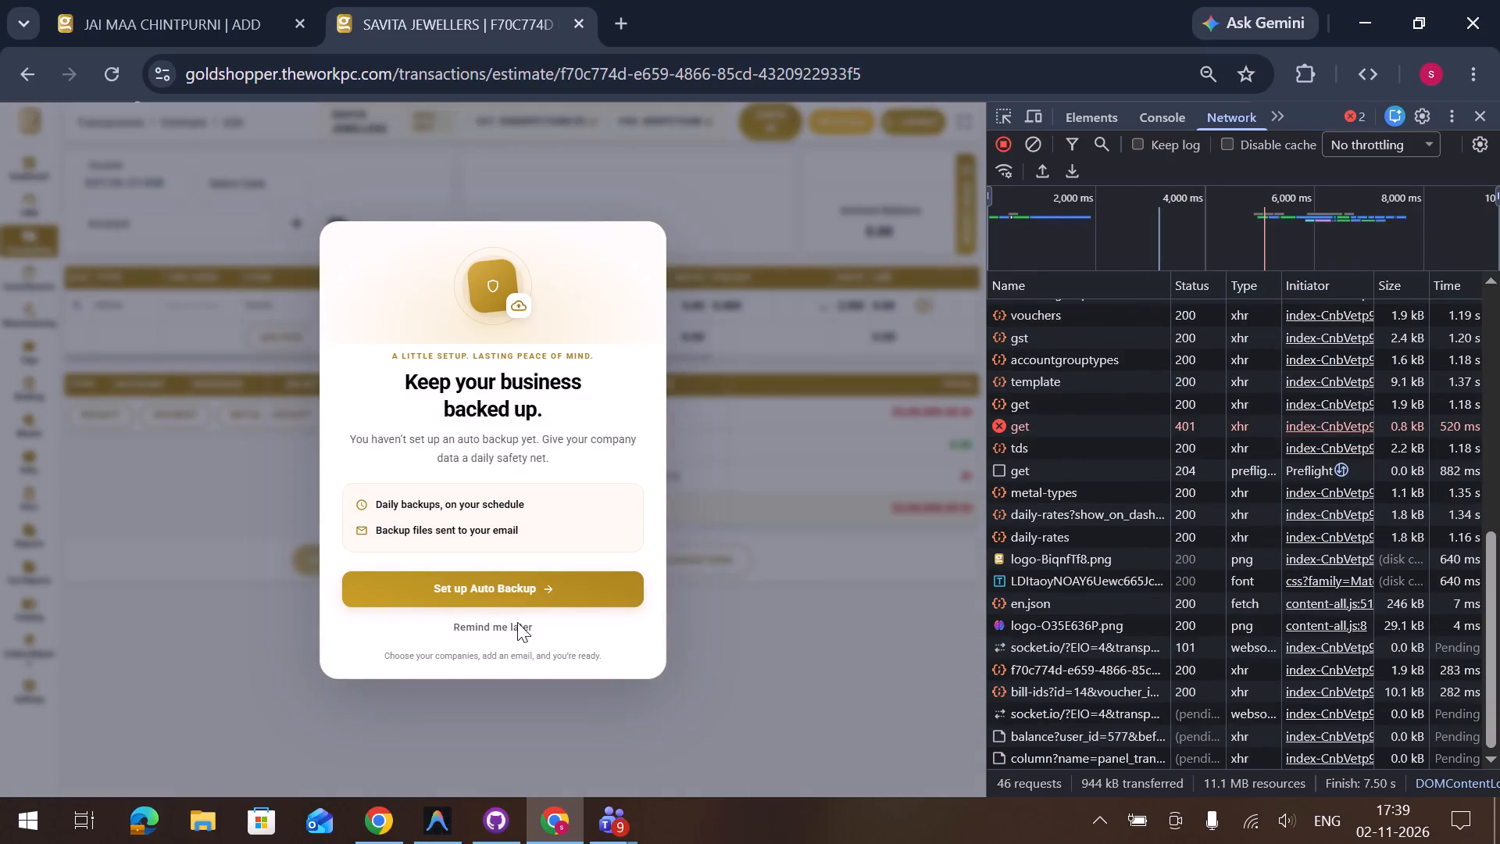
{"action": "left_click", "coordinate": [517, 622]}
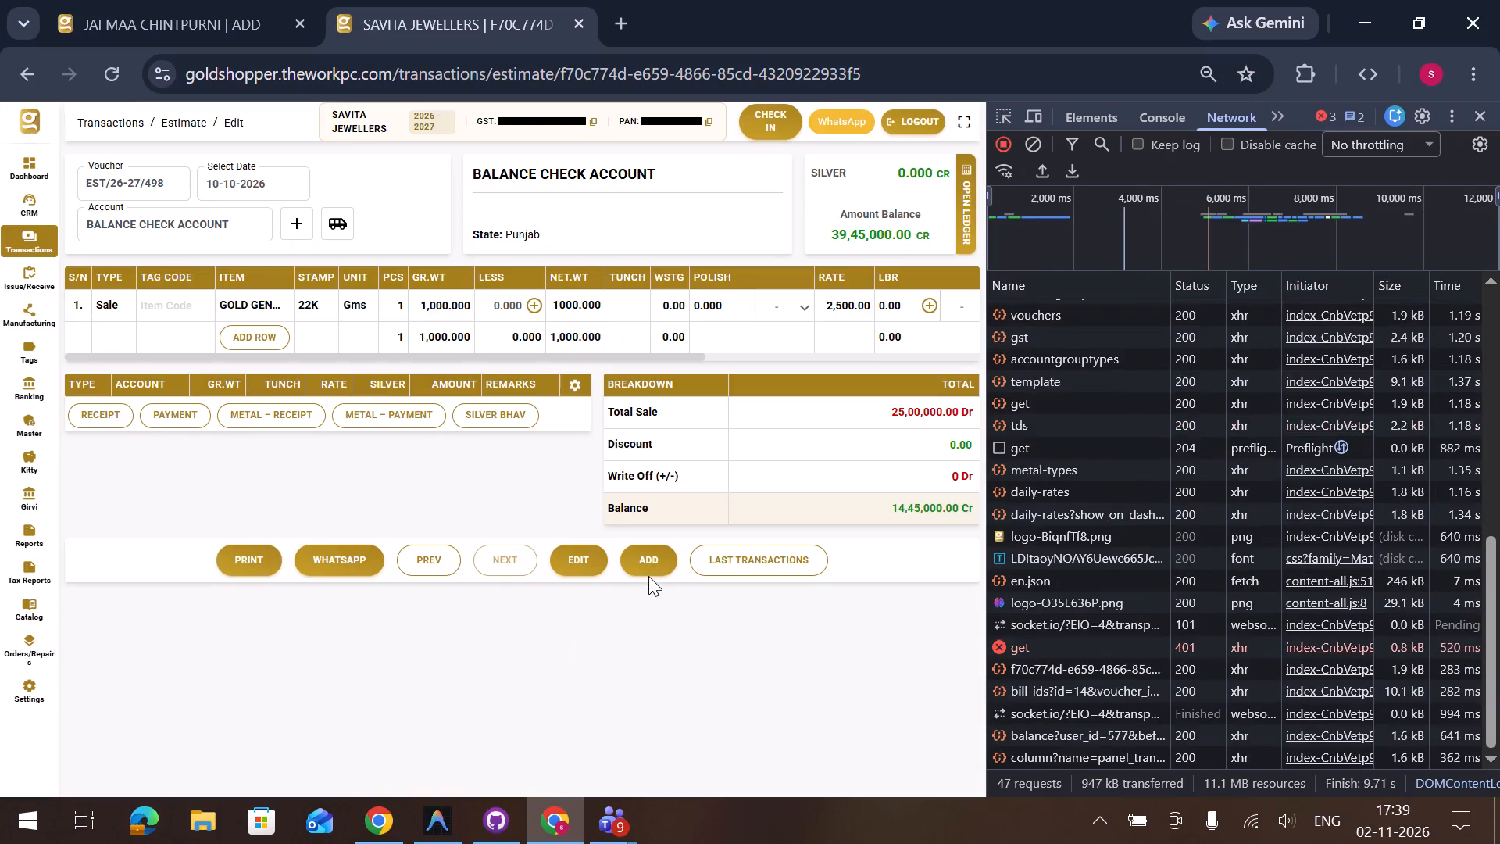
Start a new blank estimate and clear the recorded network requests.
{"action": "left_click", "coordinate": [648, 576]}
{"action": "left_click", "coordinate": [647, 566]}
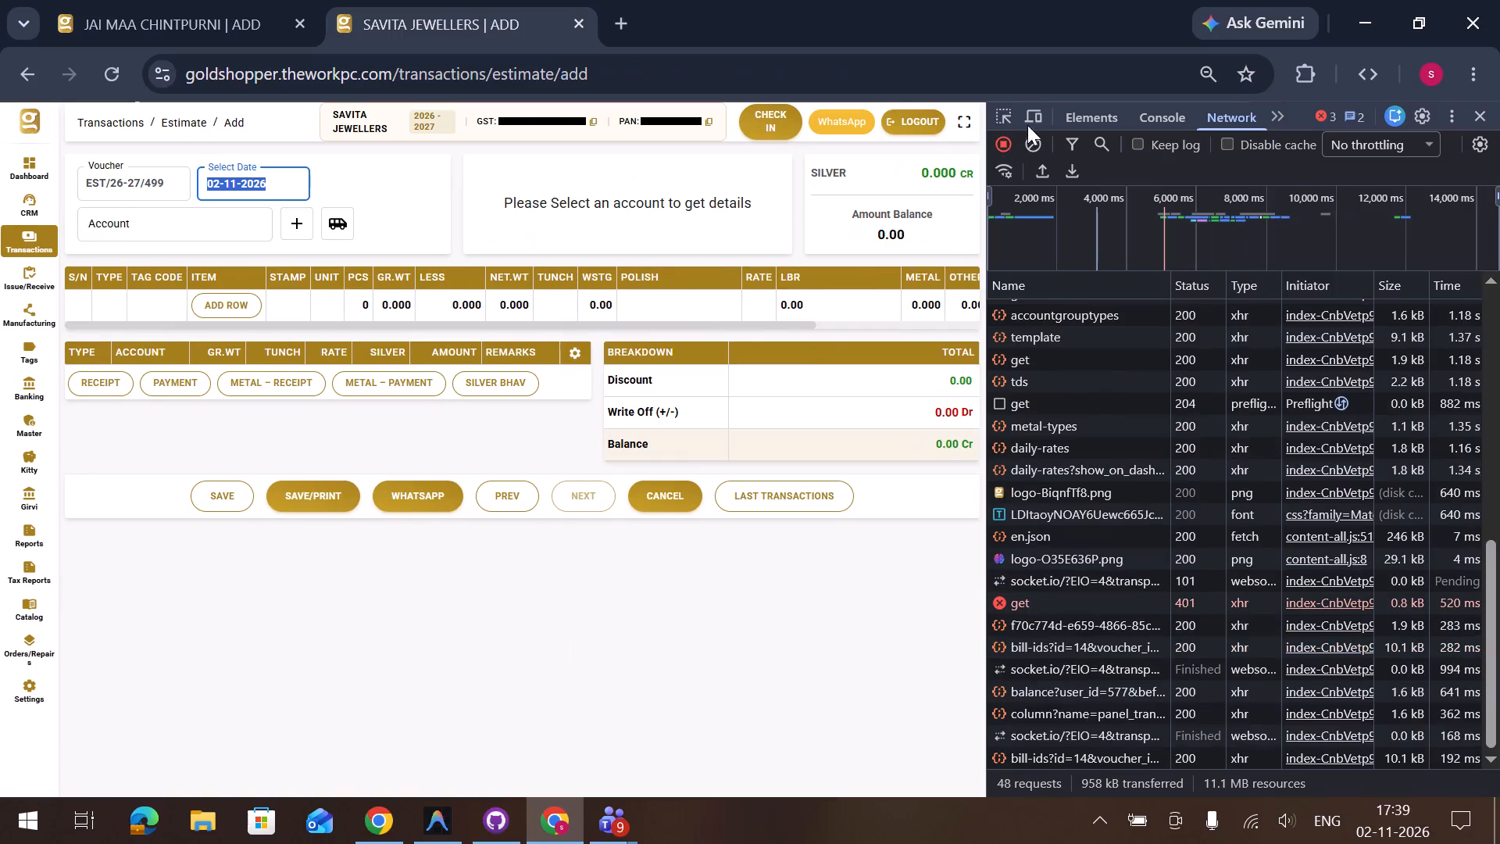
{"action": "left_click", "coordinate": [1033, 144]}
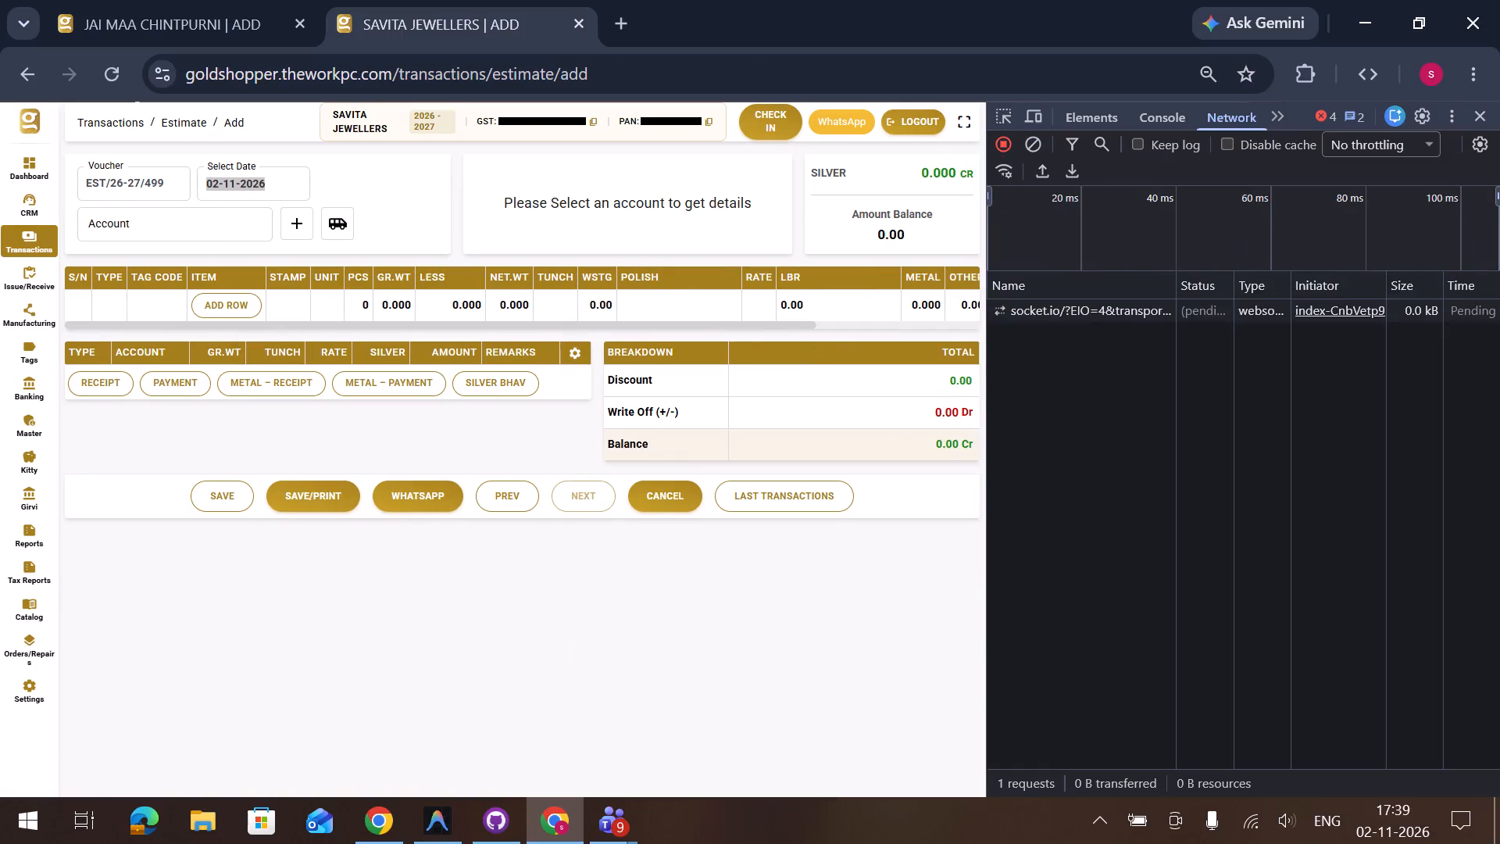
Go to the Single Voucher transactions.
{"action": "left_click", "coordinate": [27, 241]}
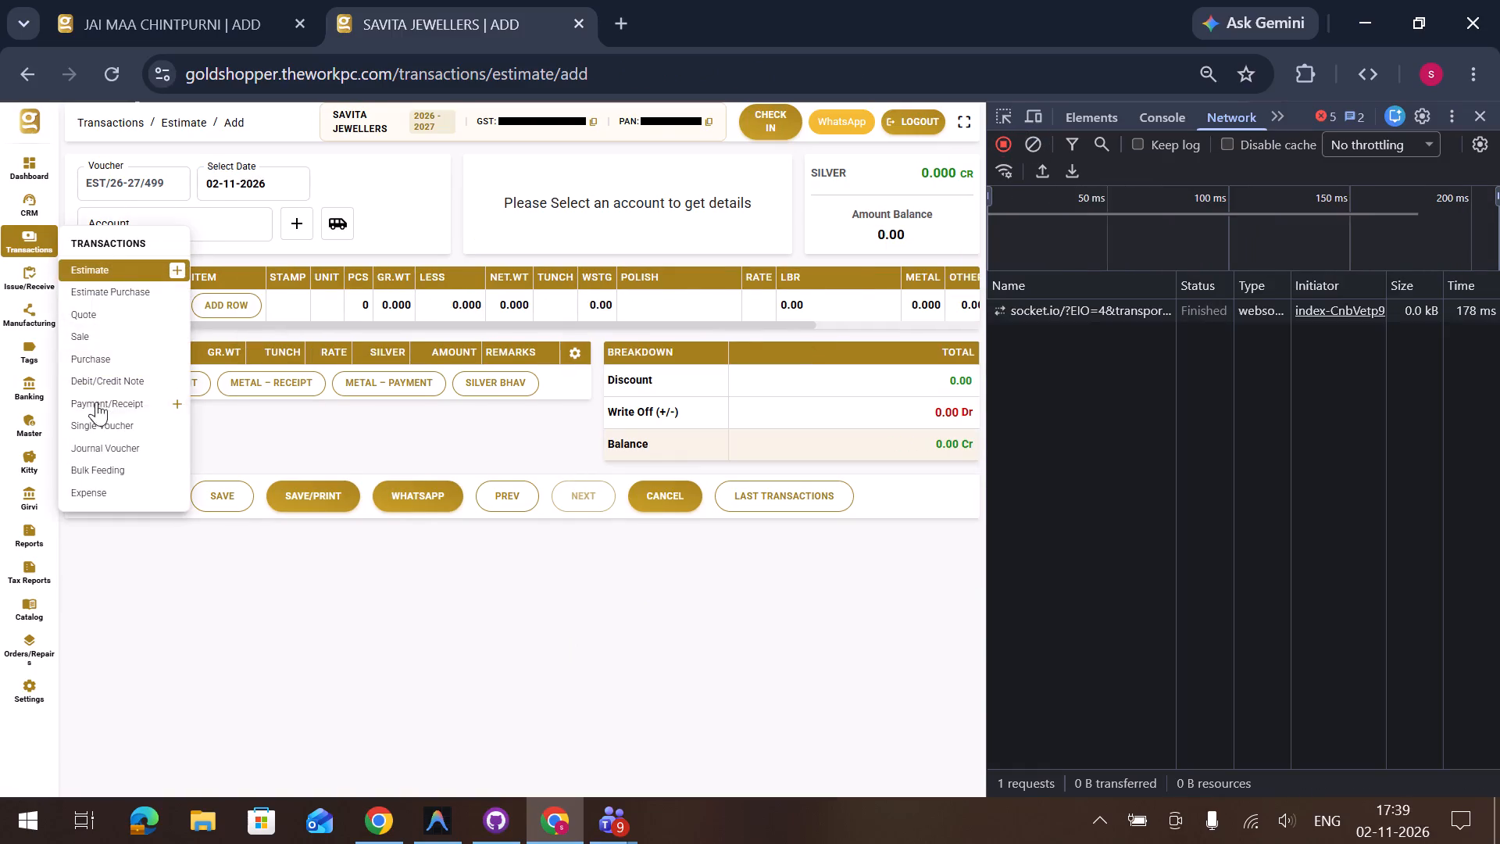
{"action": "left_click", "coordinate": [105, 431]}
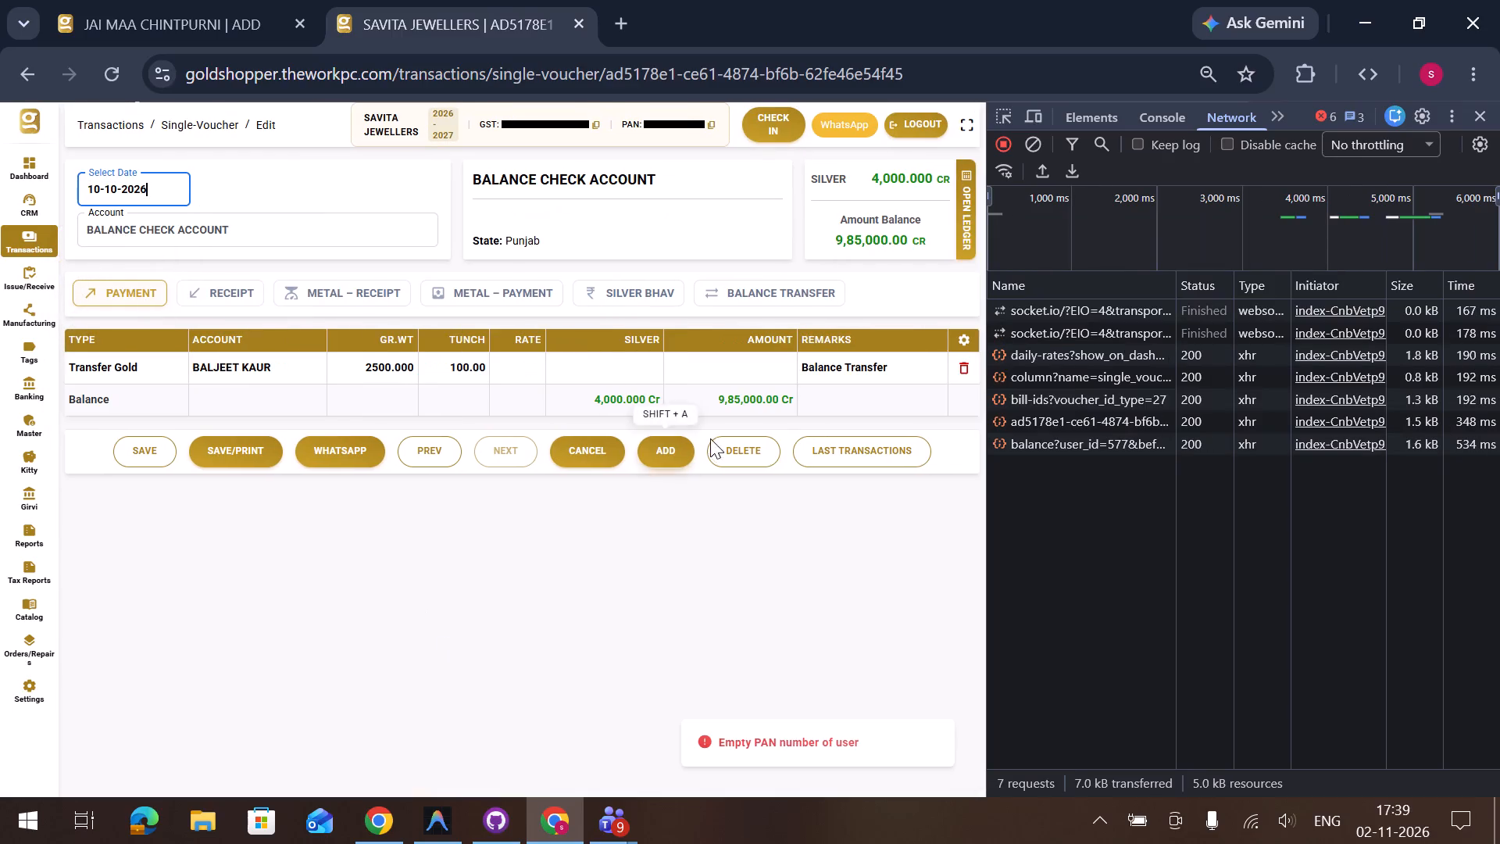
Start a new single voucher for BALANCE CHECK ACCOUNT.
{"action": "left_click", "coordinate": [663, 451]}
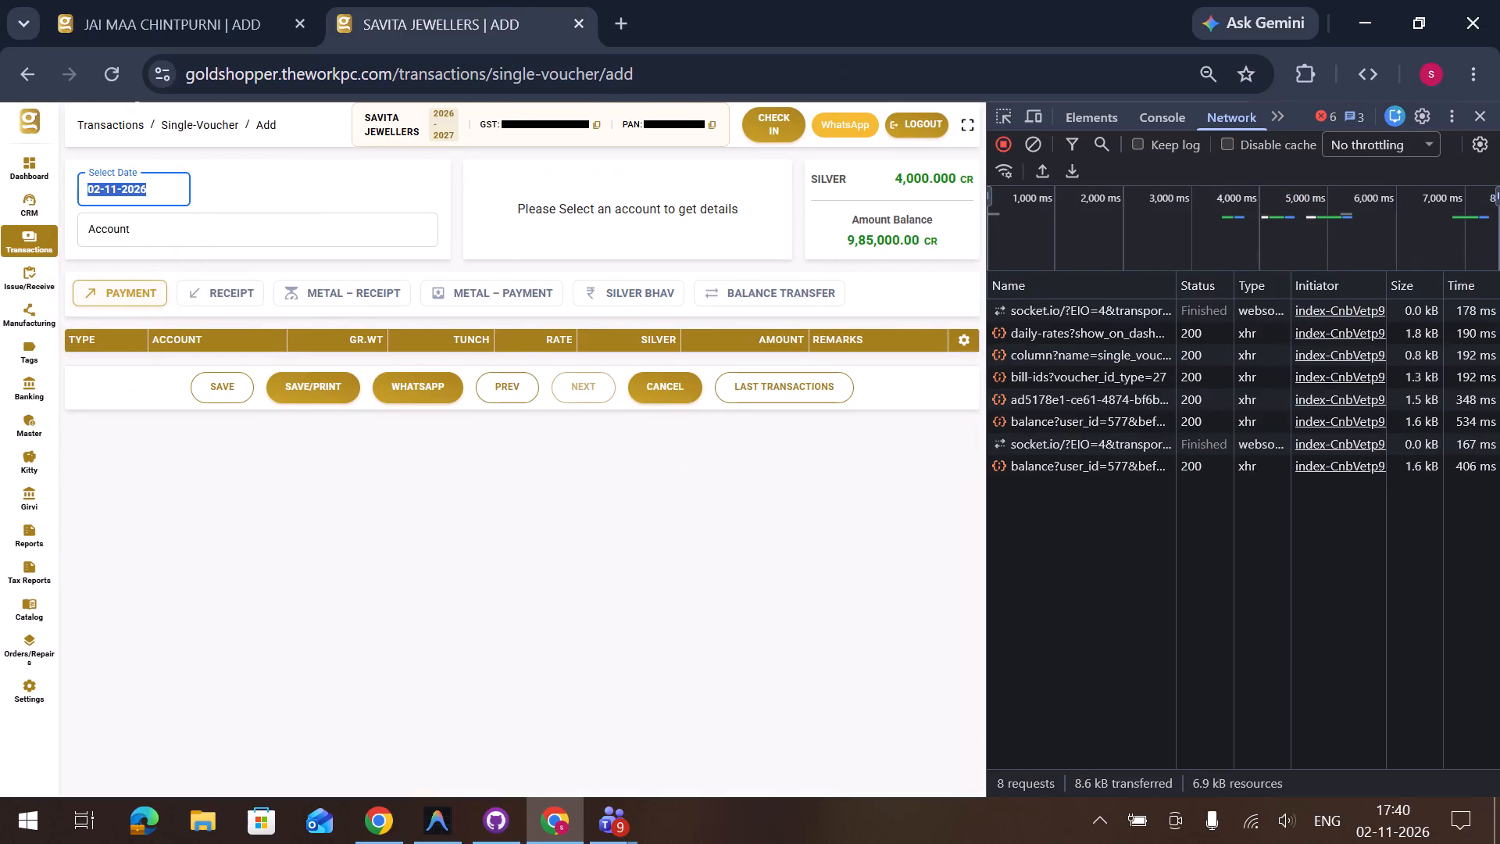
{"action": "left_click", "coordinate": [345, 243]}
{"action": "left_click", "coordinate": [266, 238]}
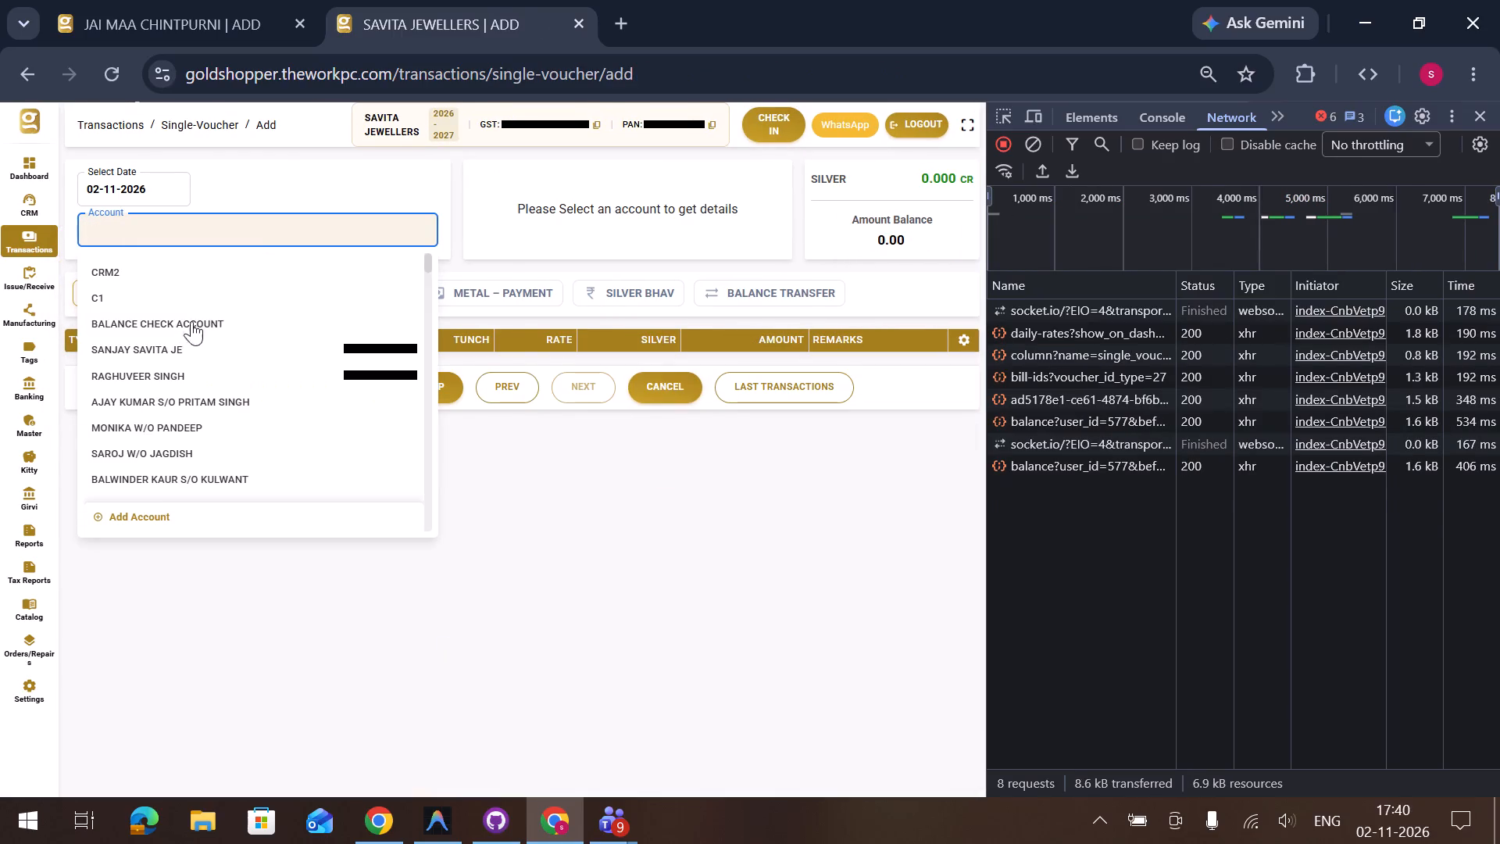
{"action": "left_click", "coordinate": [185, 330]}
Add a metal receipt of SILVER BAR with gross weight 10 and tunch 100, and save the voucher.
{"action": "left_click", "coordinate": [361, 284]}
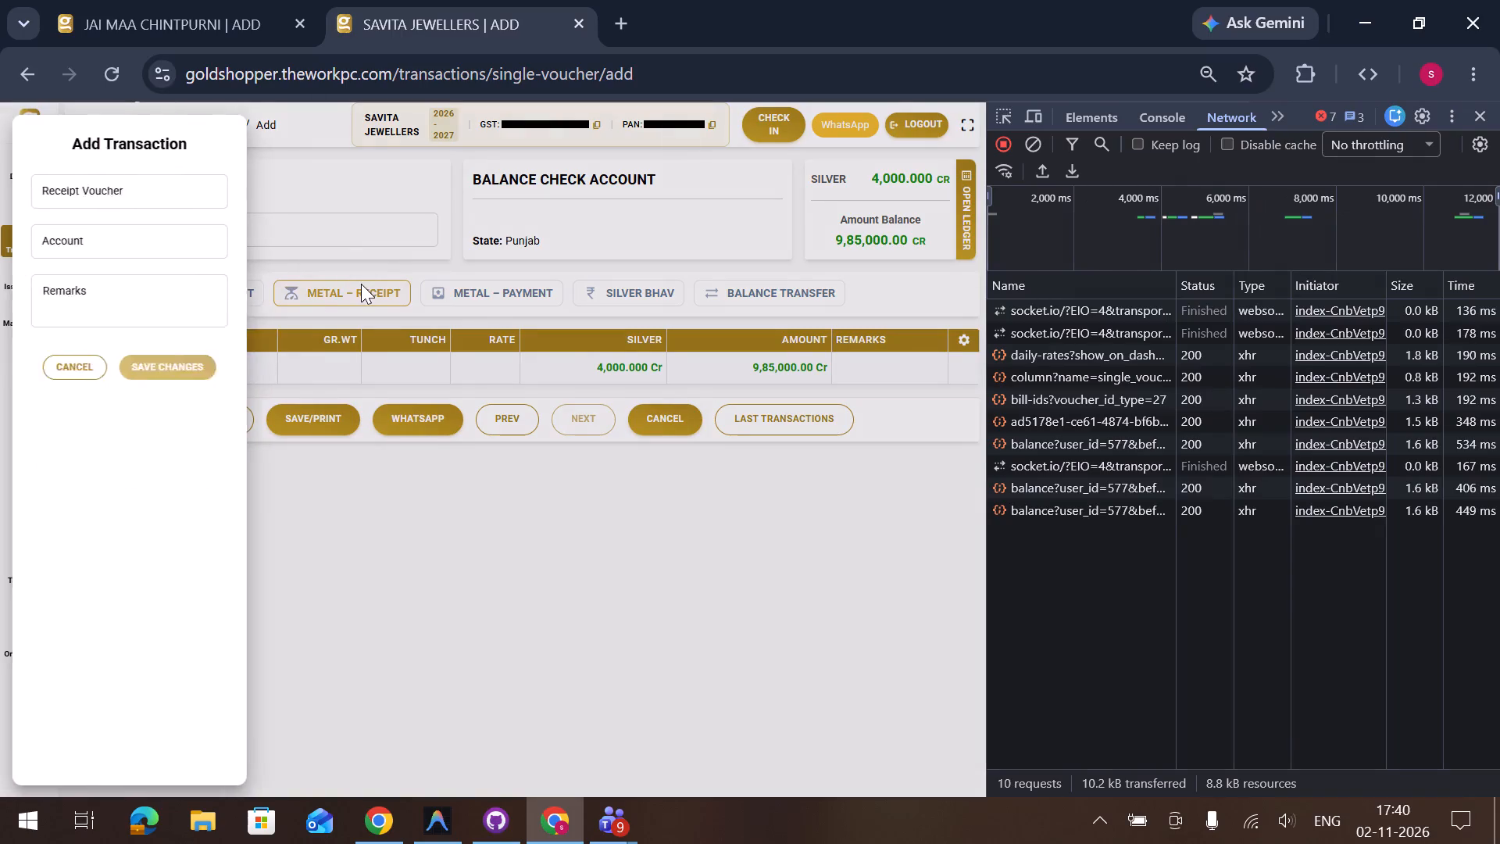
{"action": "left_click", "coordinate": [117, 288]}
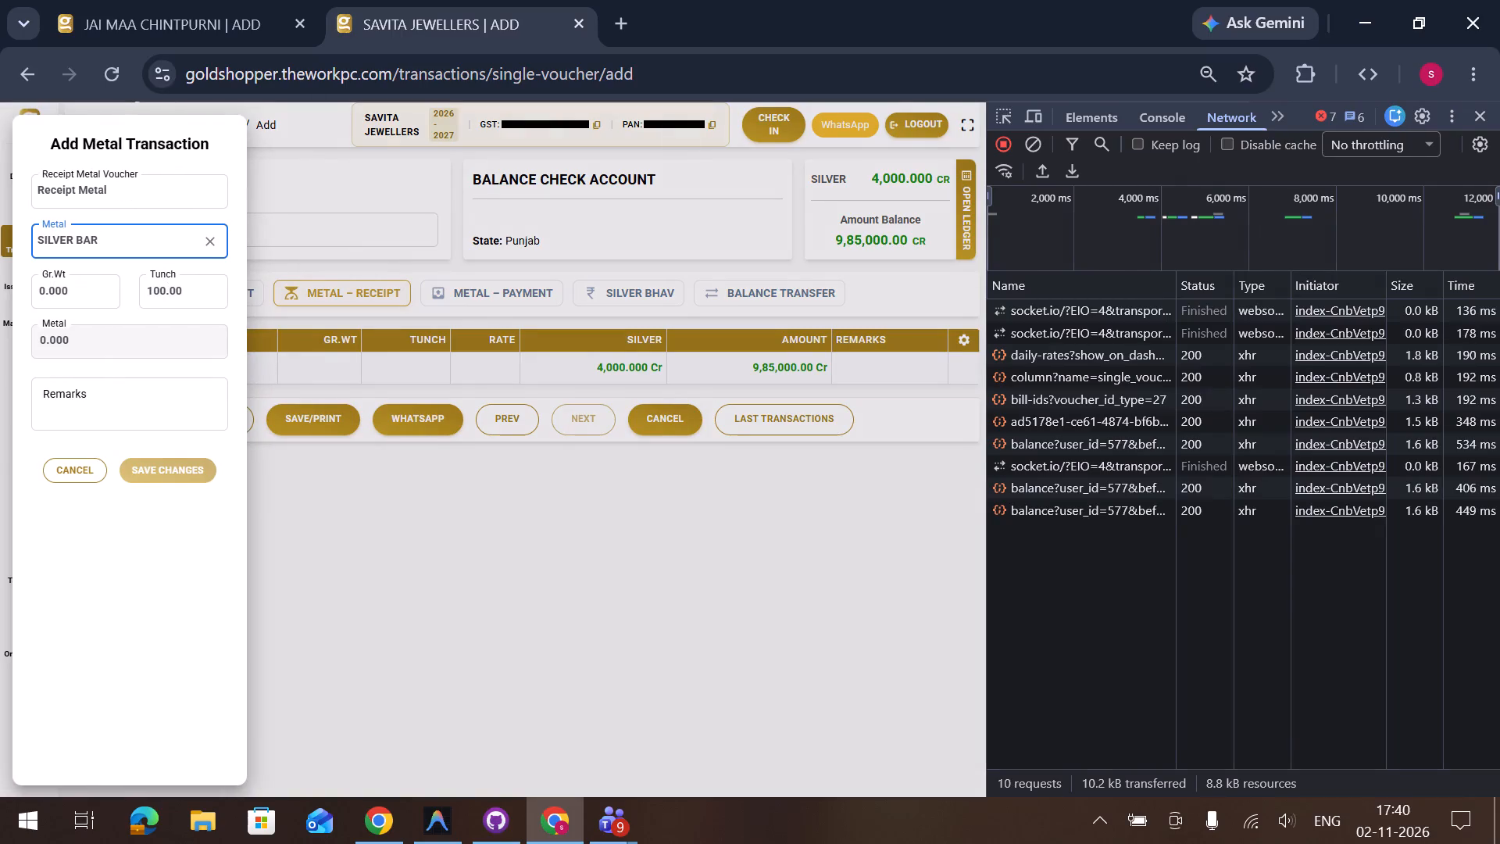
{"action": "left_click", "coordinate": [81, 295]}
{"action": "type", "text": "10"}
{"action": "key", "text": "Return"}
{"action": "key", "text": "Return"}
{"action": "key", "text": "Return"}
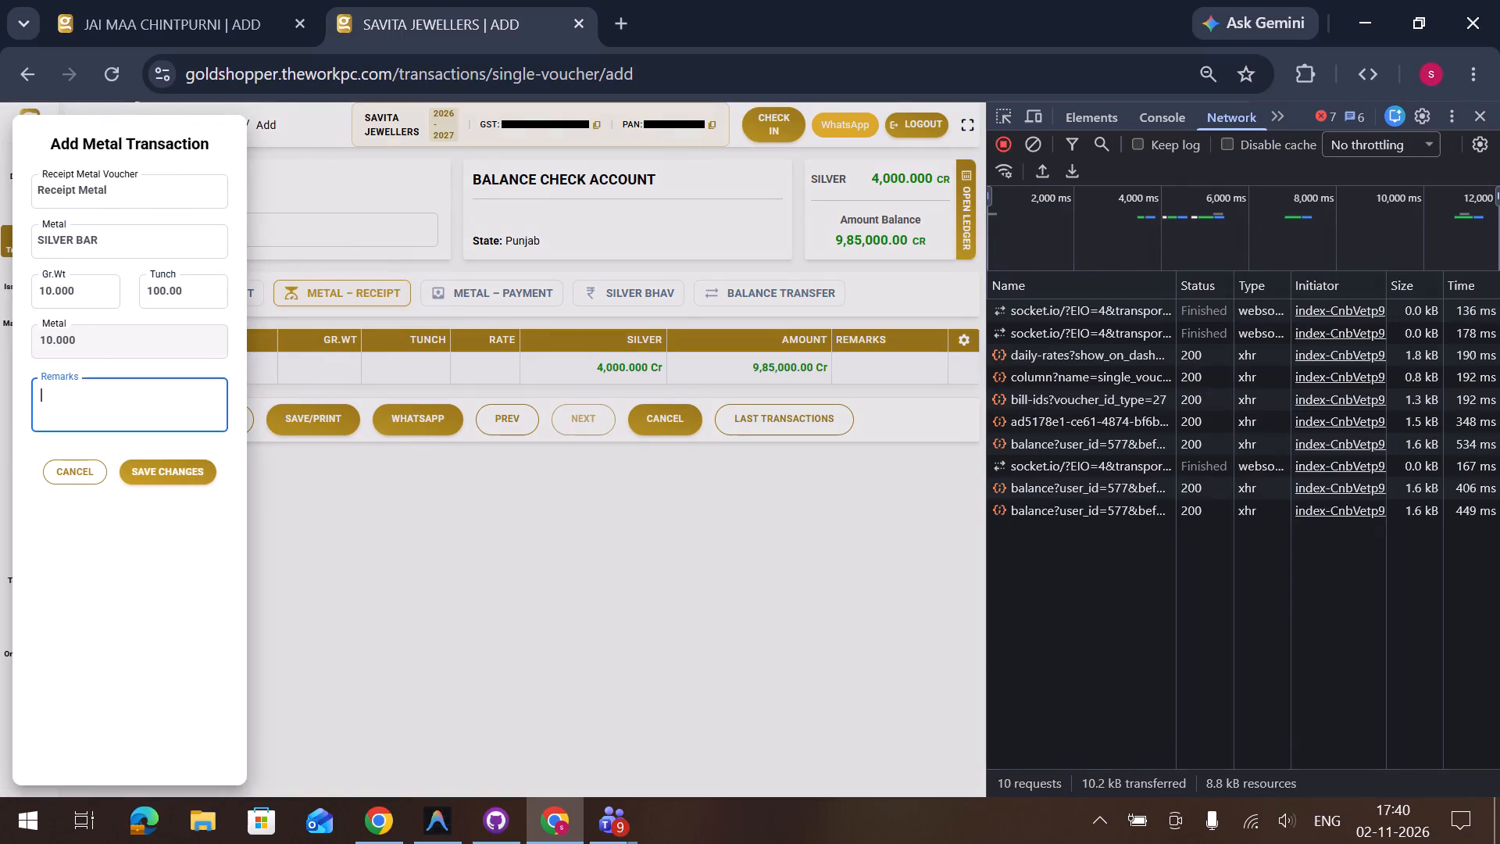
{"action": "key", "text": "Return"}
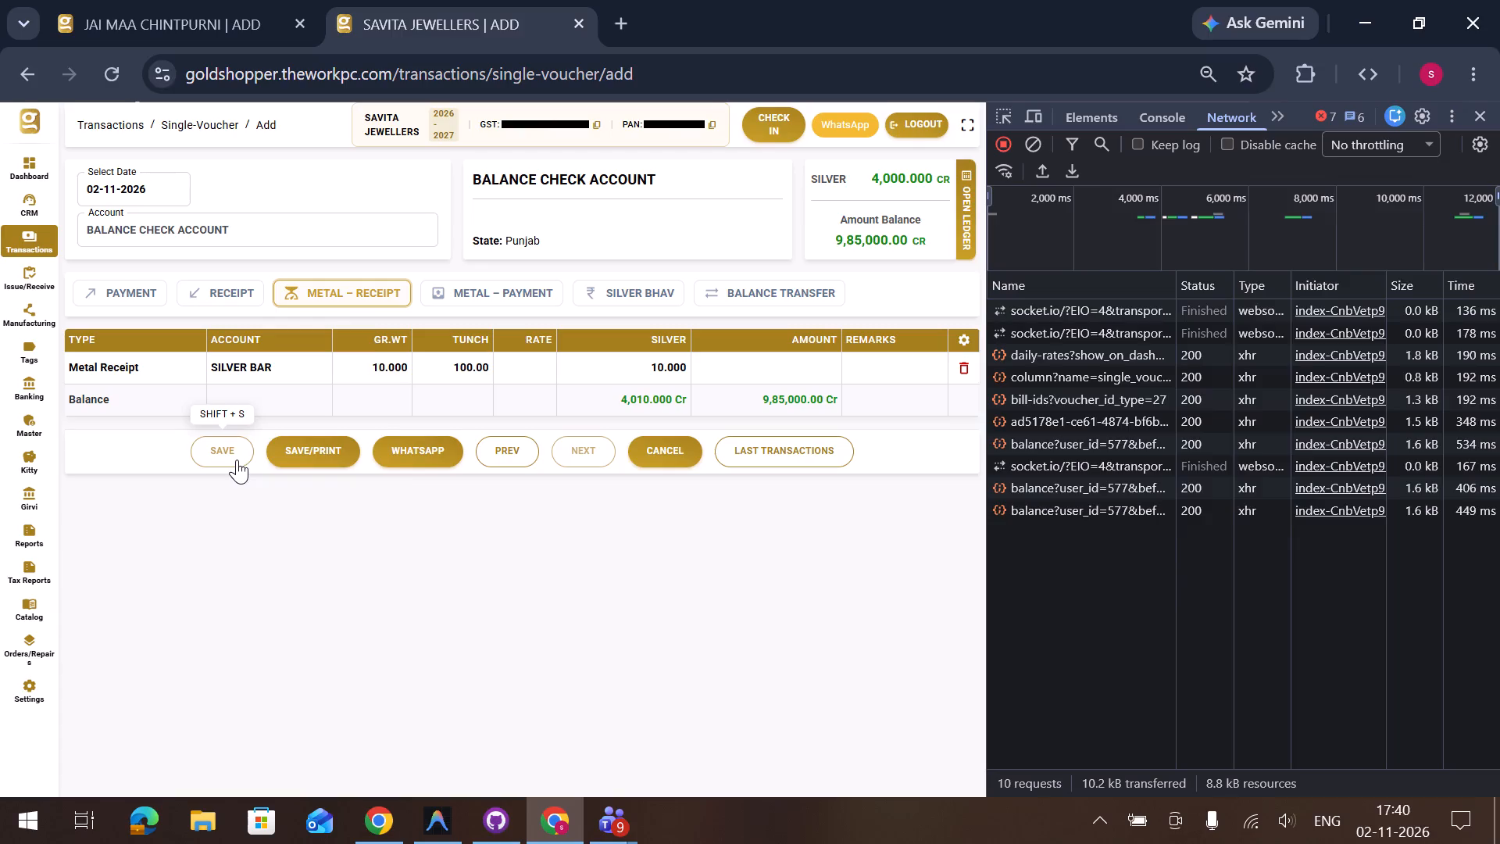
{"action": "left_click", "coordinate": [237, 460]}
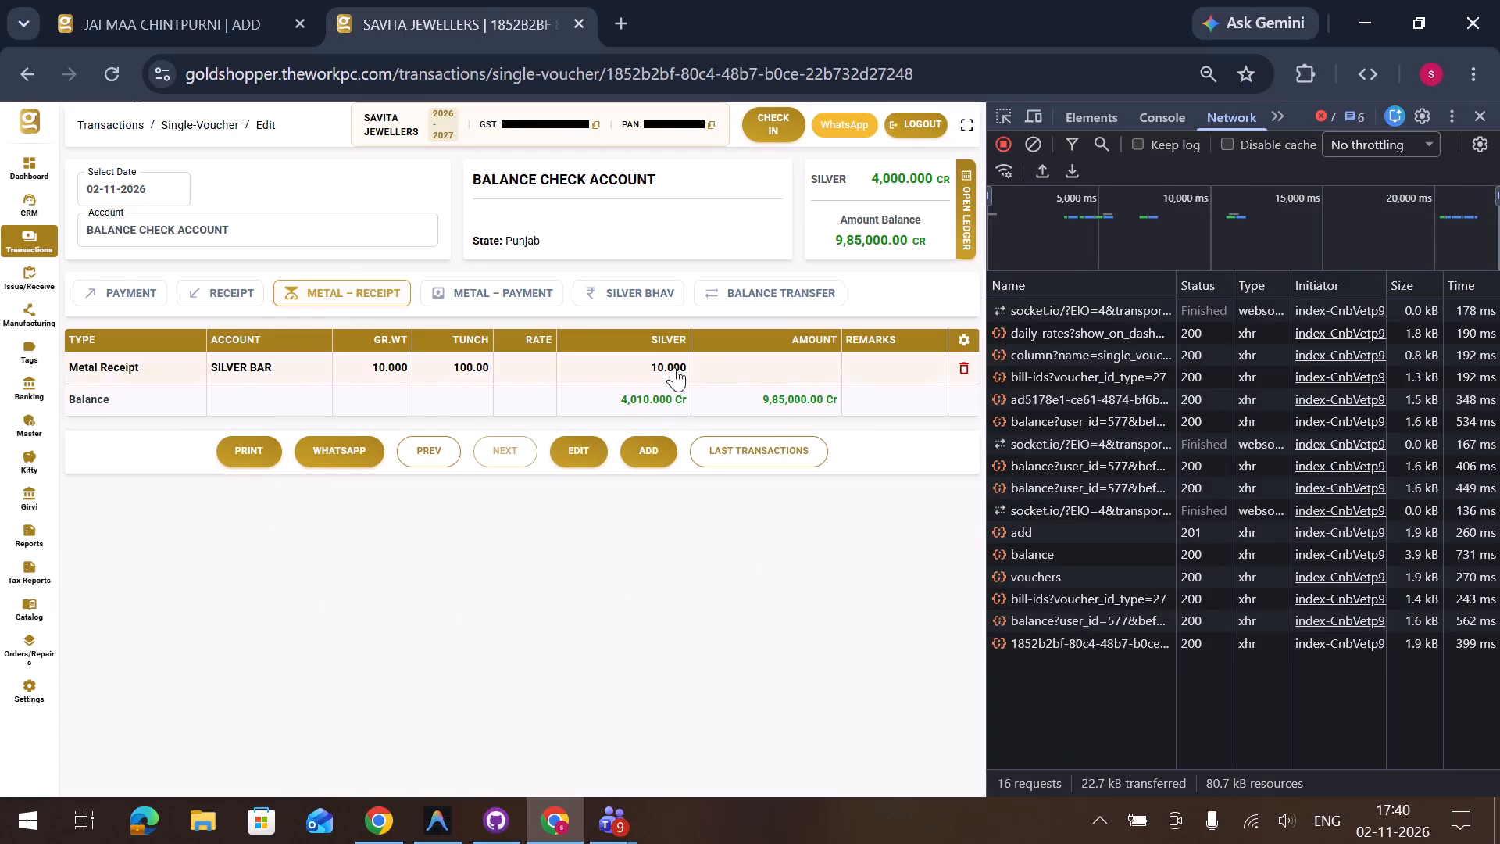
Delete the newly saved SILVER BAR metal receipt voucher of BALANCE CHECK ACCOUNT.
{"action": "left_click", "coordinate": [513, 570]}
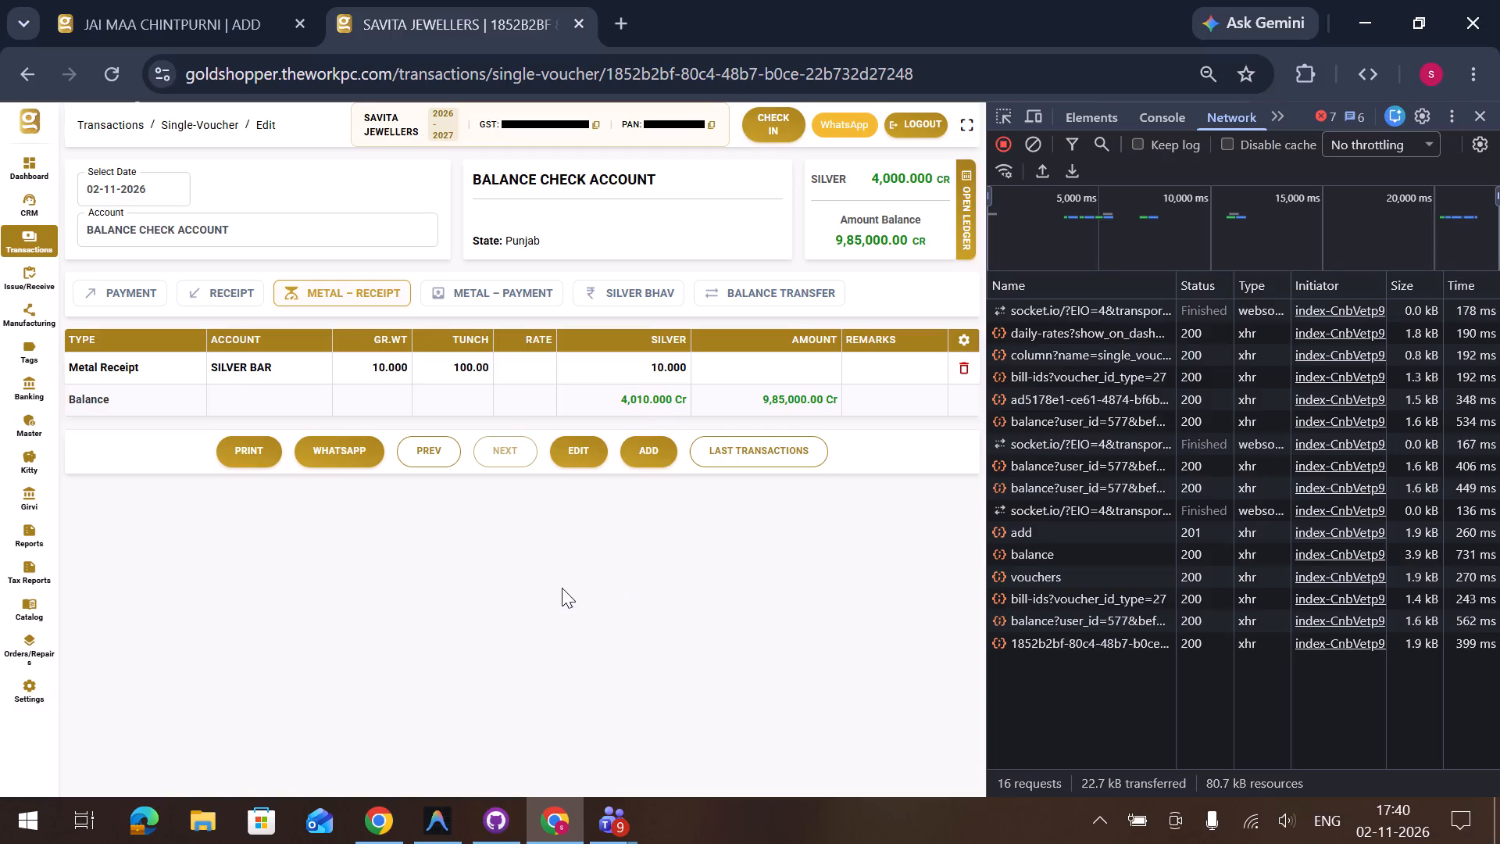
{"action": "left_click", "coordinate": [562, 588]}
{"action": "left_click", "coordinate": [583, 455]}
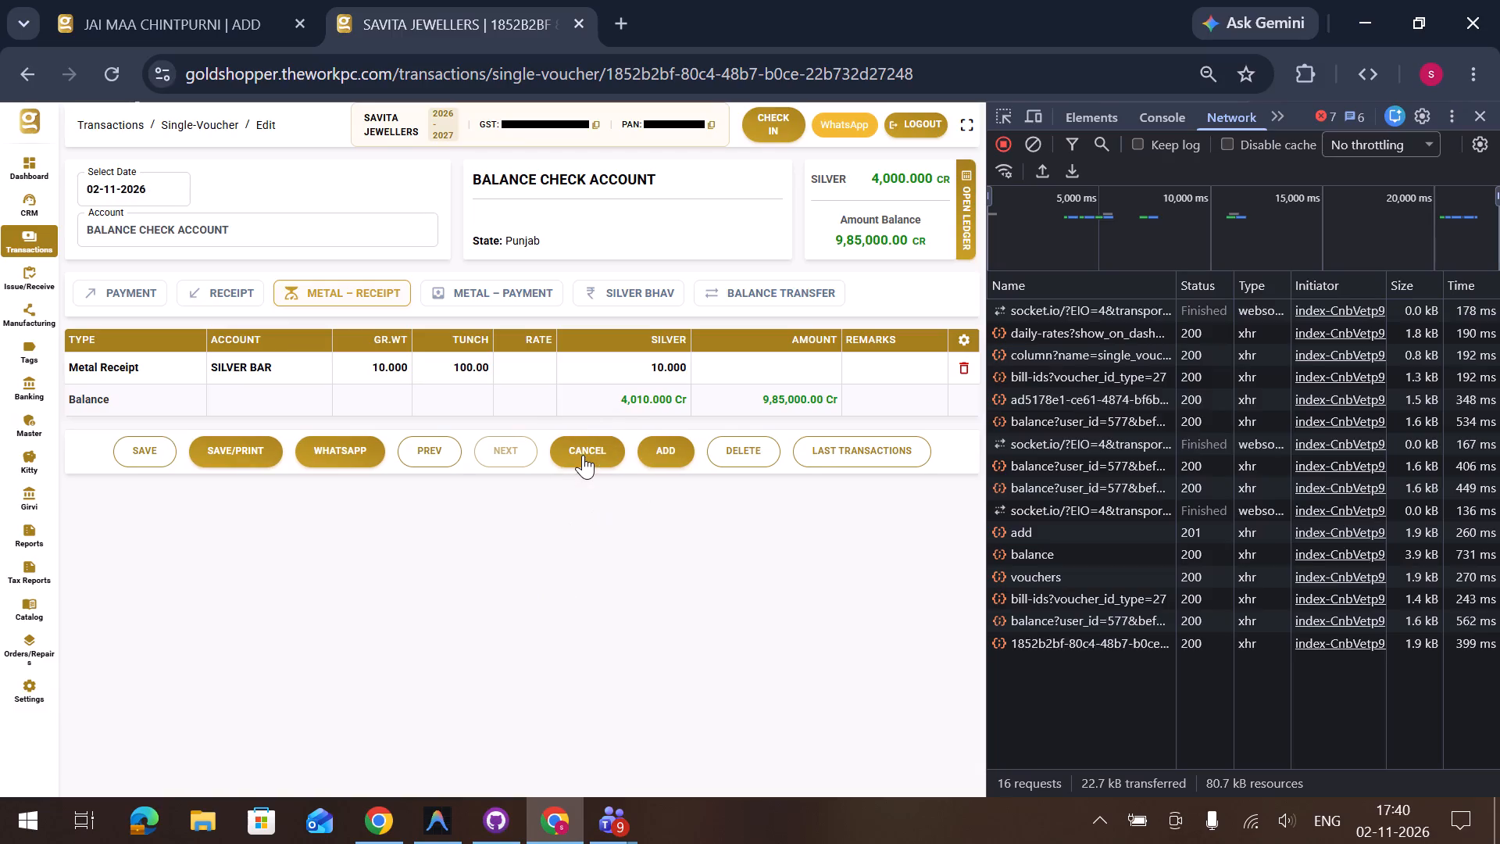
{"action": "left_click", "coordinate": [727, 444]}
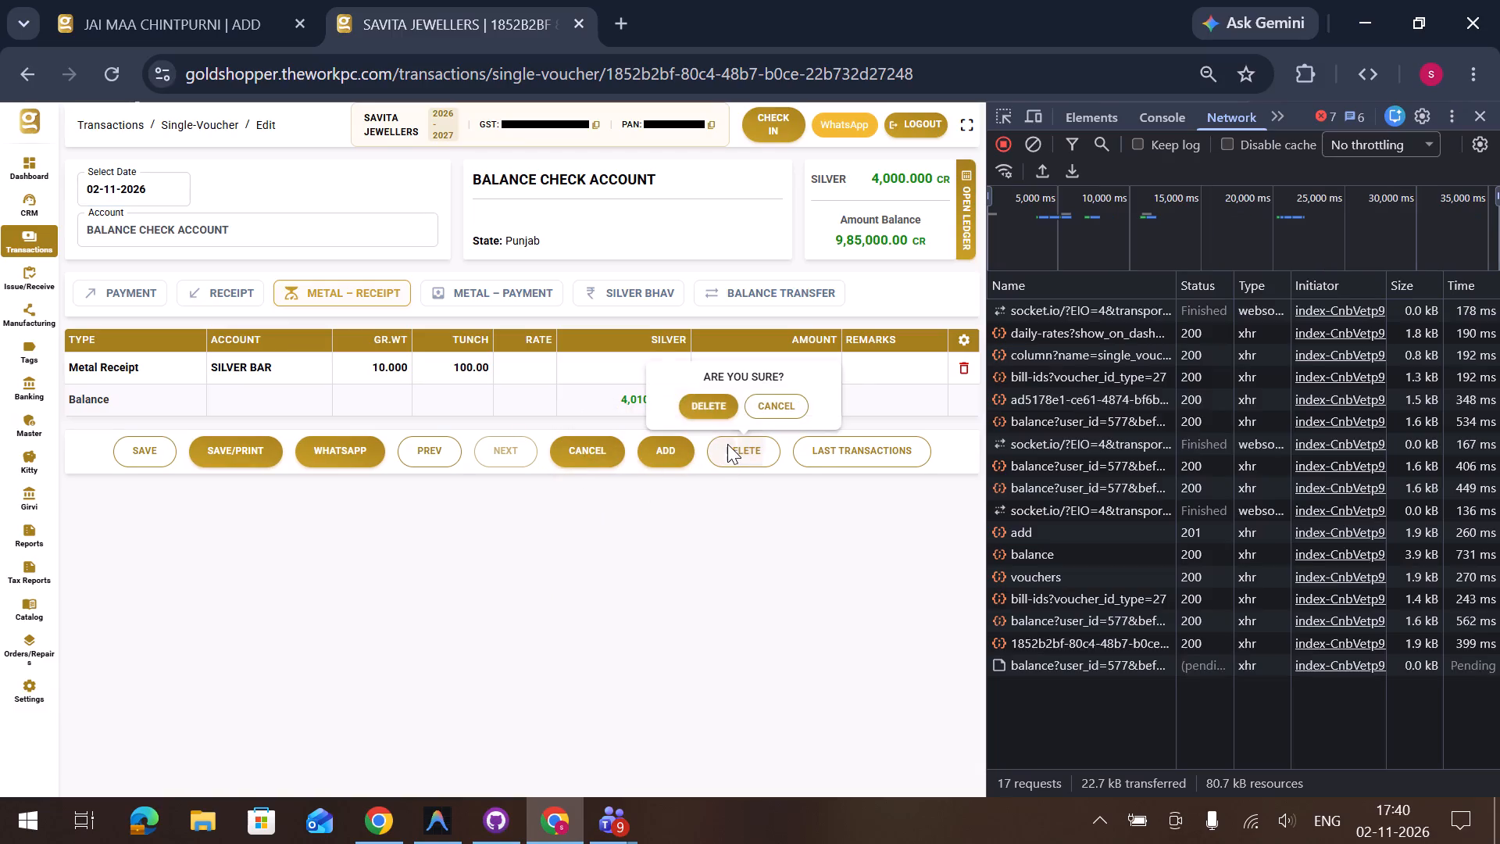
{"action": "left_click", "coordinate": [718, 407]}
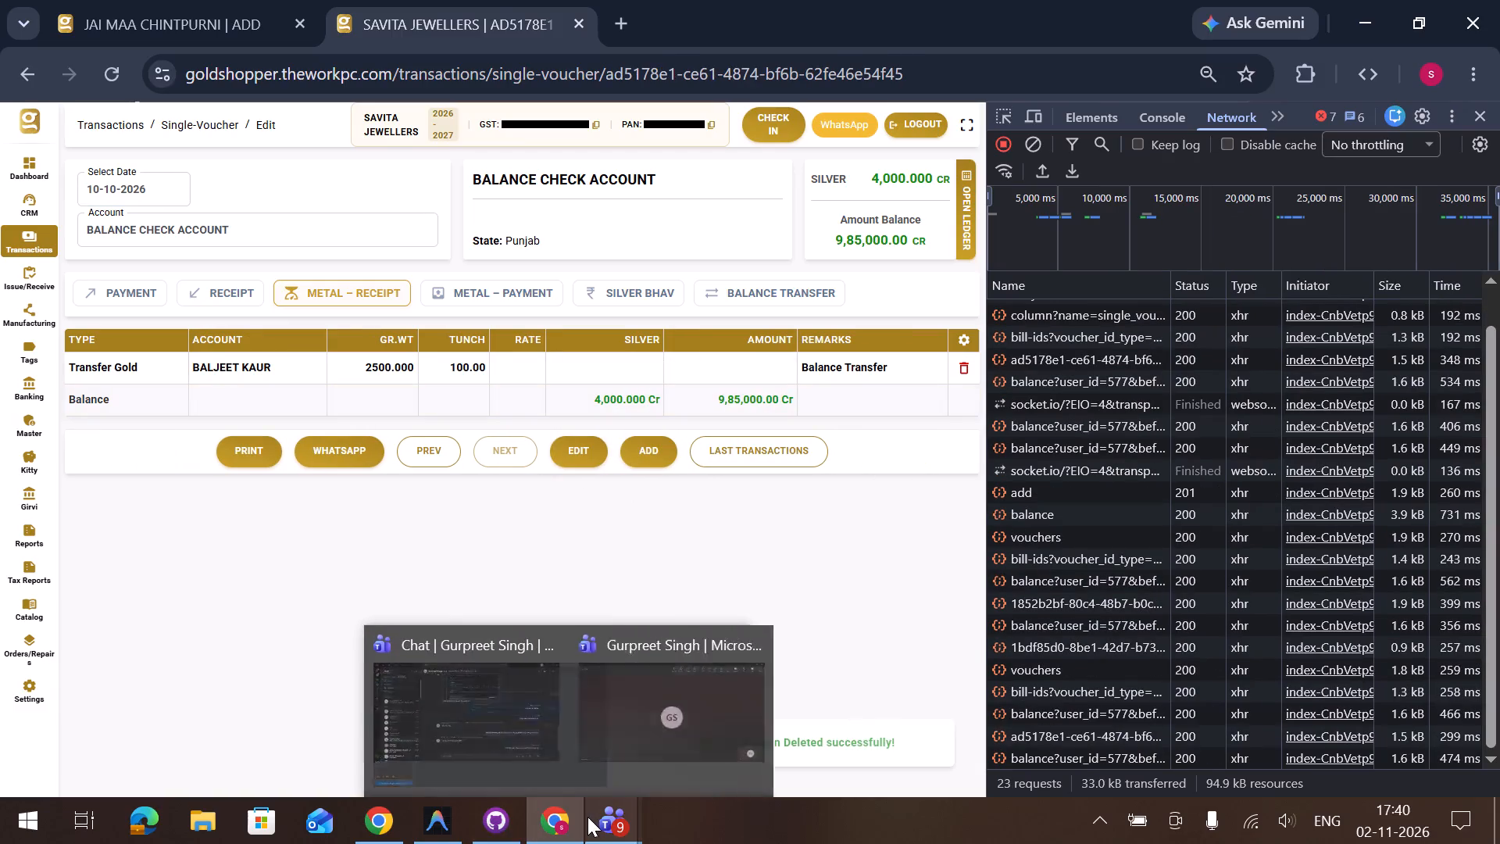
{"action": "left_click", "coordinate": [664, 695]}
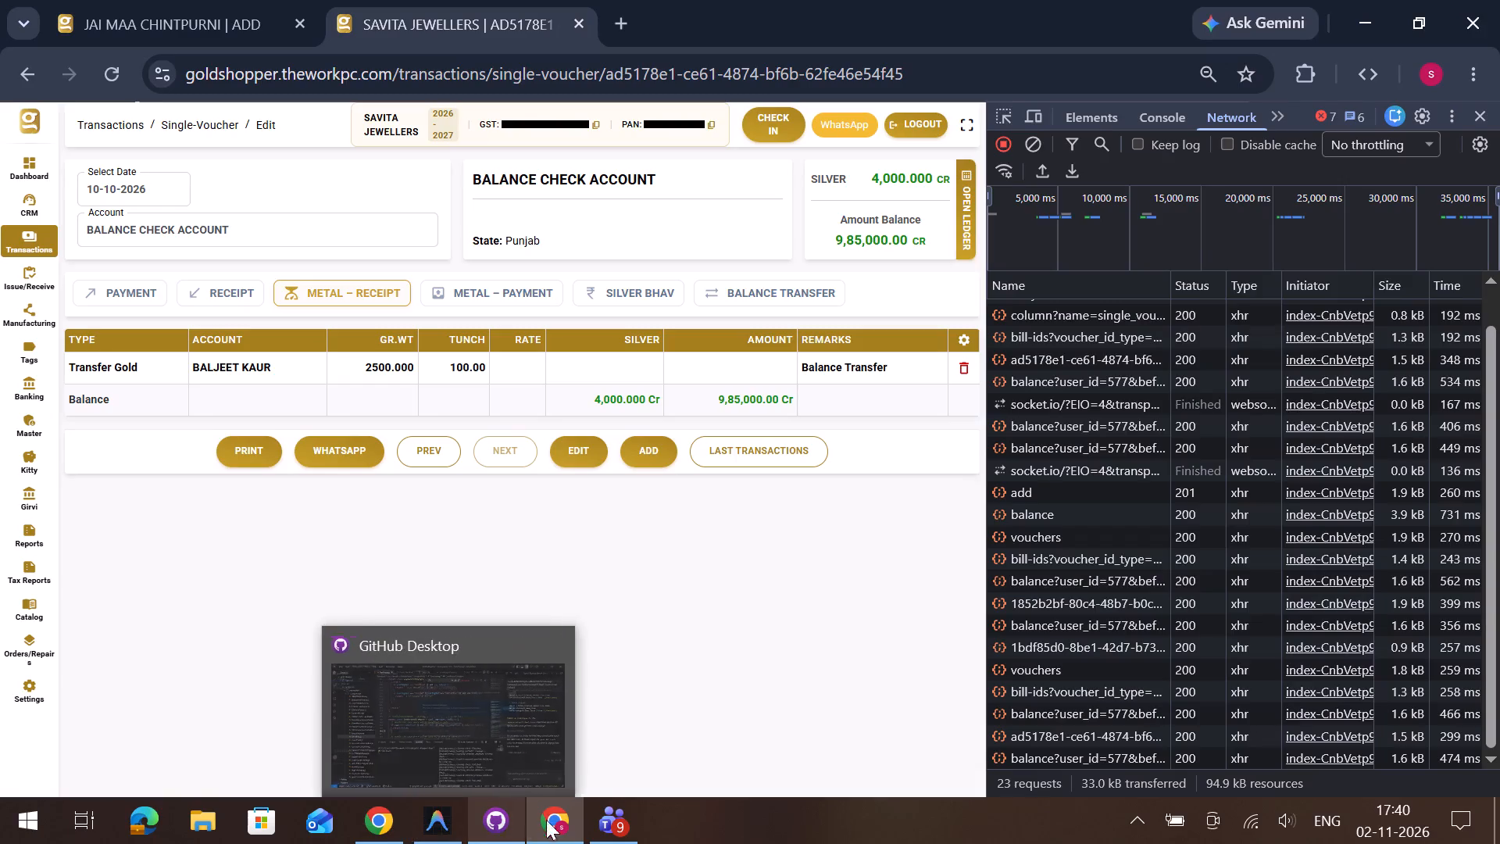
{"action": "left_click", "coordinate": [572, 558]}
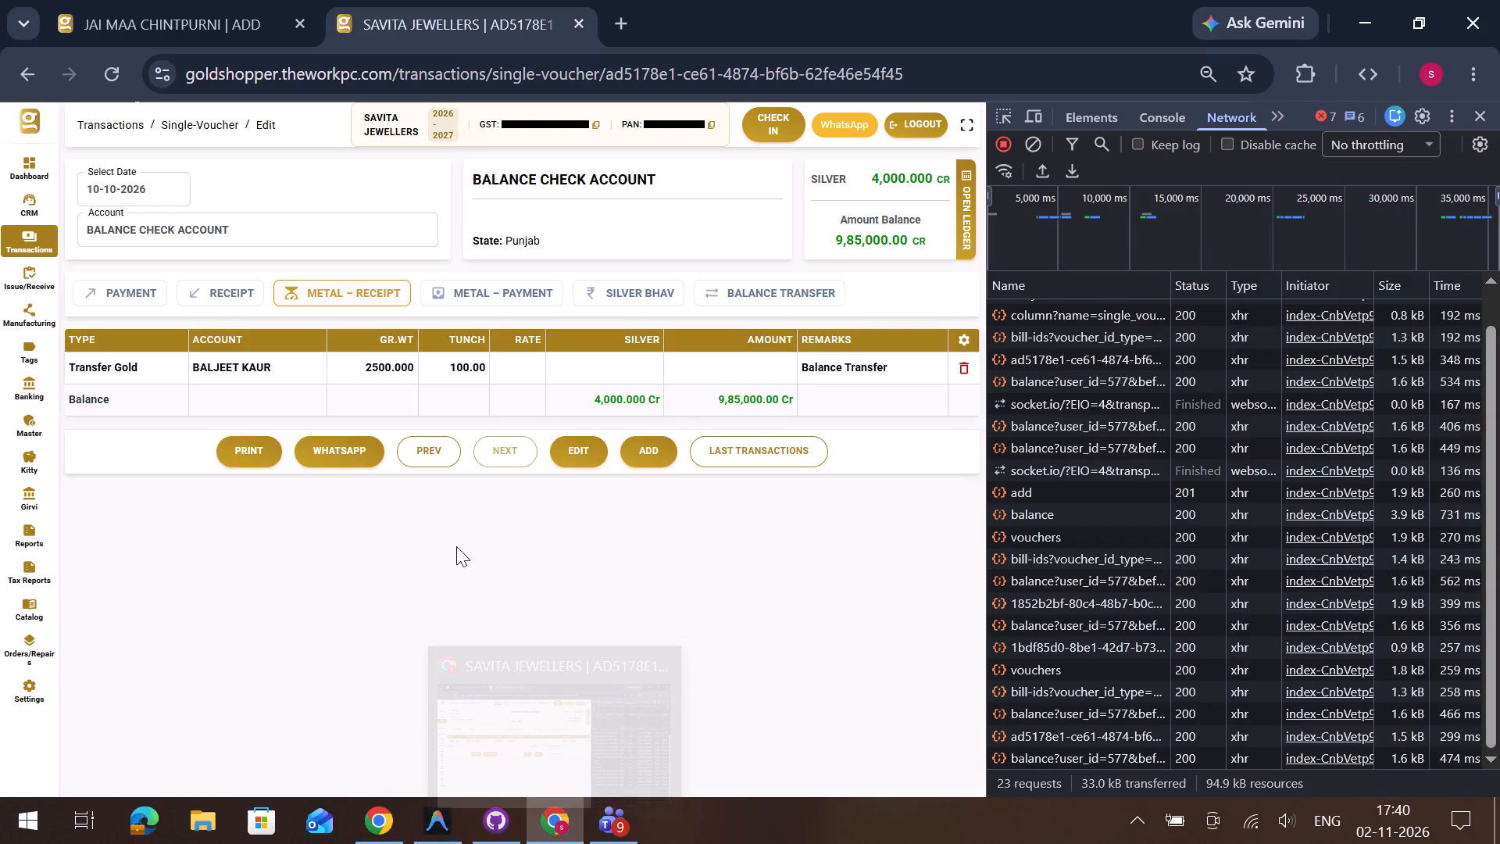
Start a new single voucher for the CRM2 account.
{"action": "left_click", "coordinate": [660, 445]}
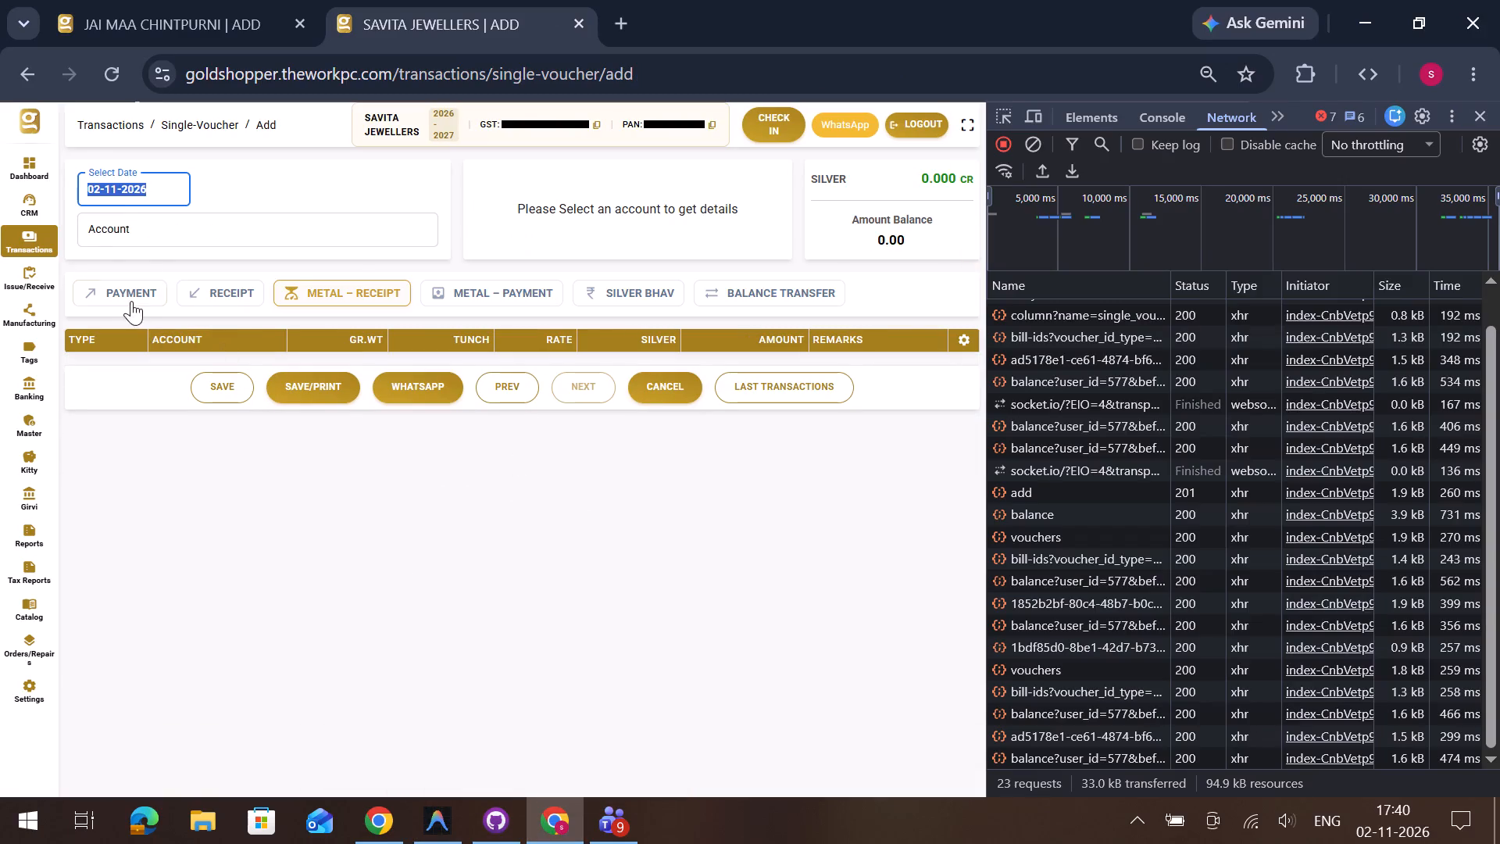
{"action": "left_click", "coordinate": [134, 295]}
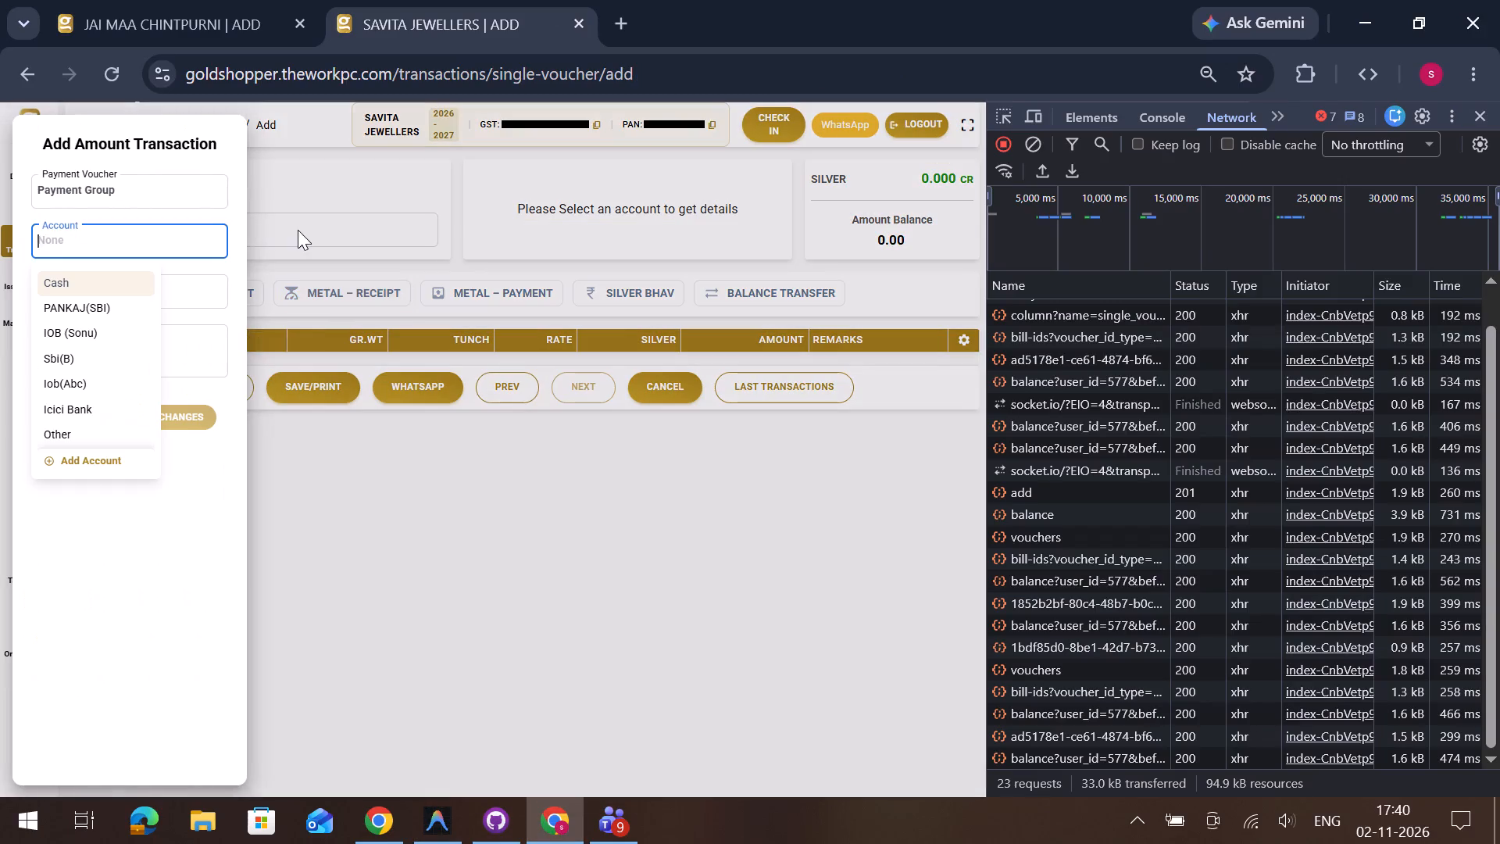
{"action": "left_click", "coordinate": [297, 220]}
{"action": "left_click", "coordinate": [297, 220]}
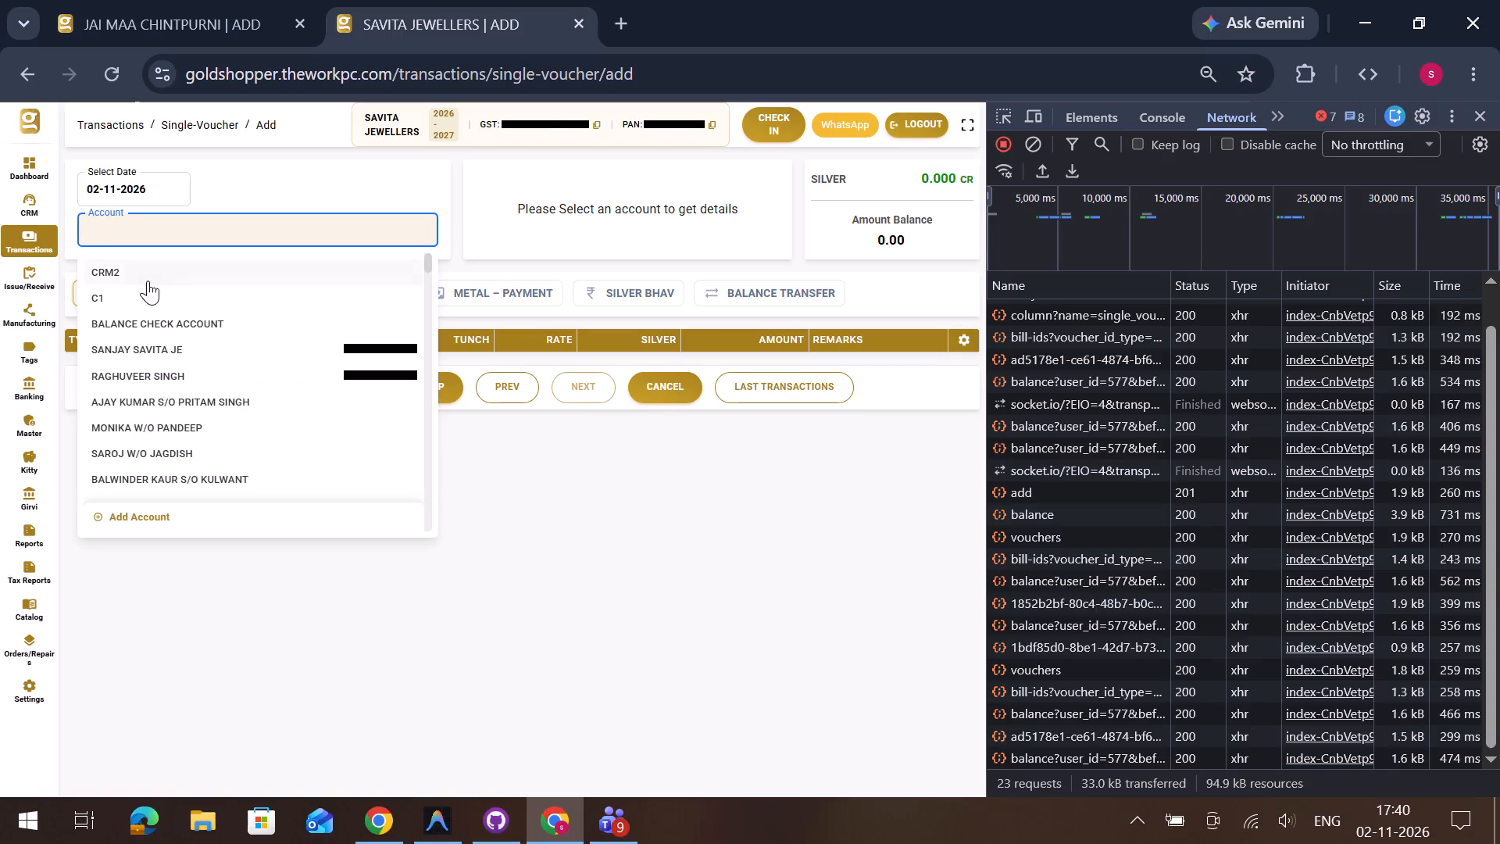
{"action": "left_click", "coordinate": [146, 281]}
Add a Payment Group entry of 100 on the Cash account to the CRM2 voucher.
{"action": "left_click", "coordinate": [146, 281]}
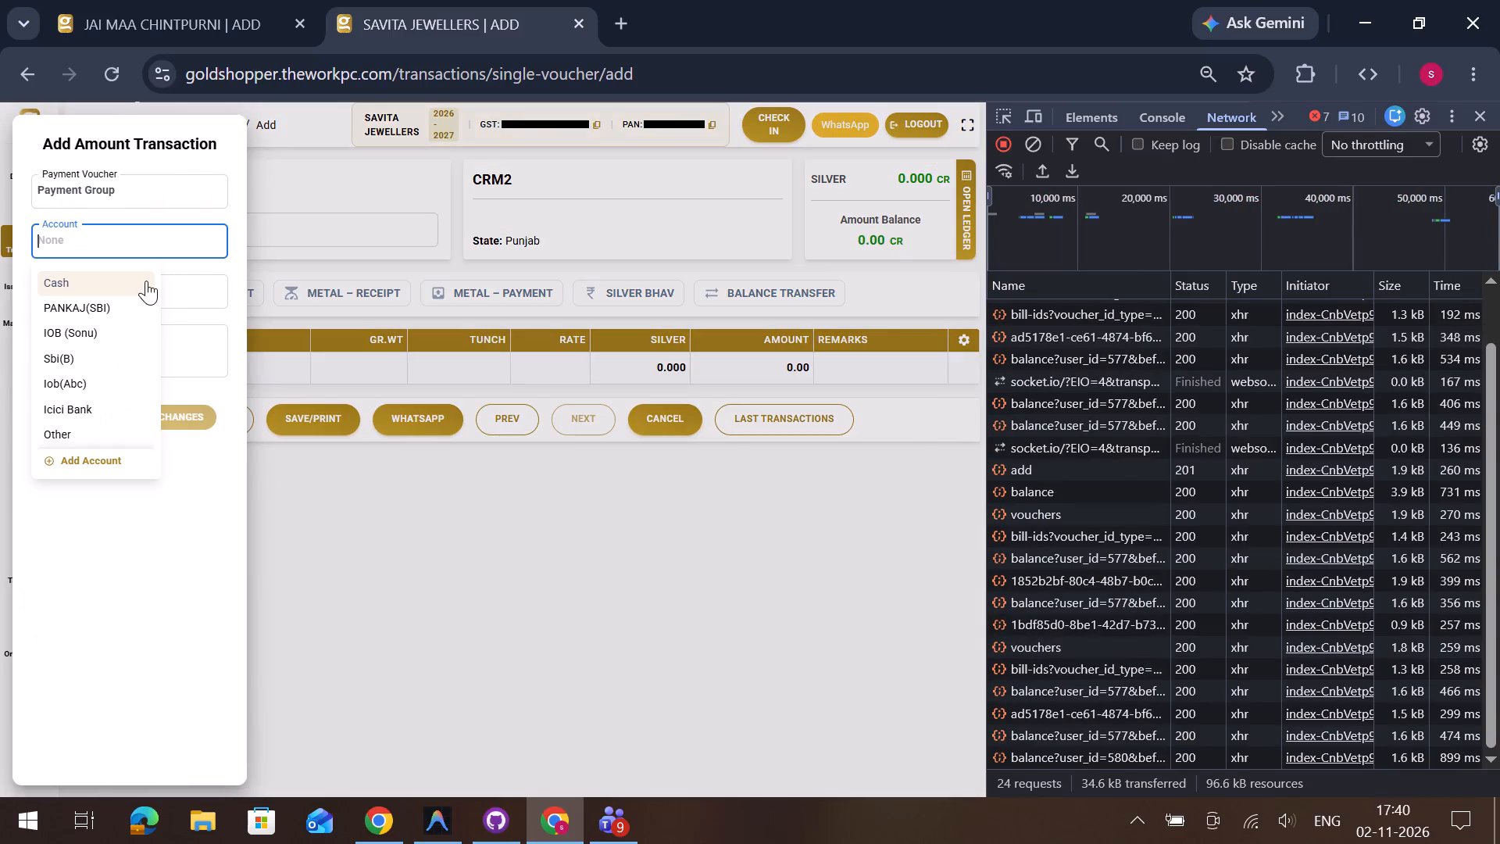
{"action": "left_click", "coordinate": [146, 281]}
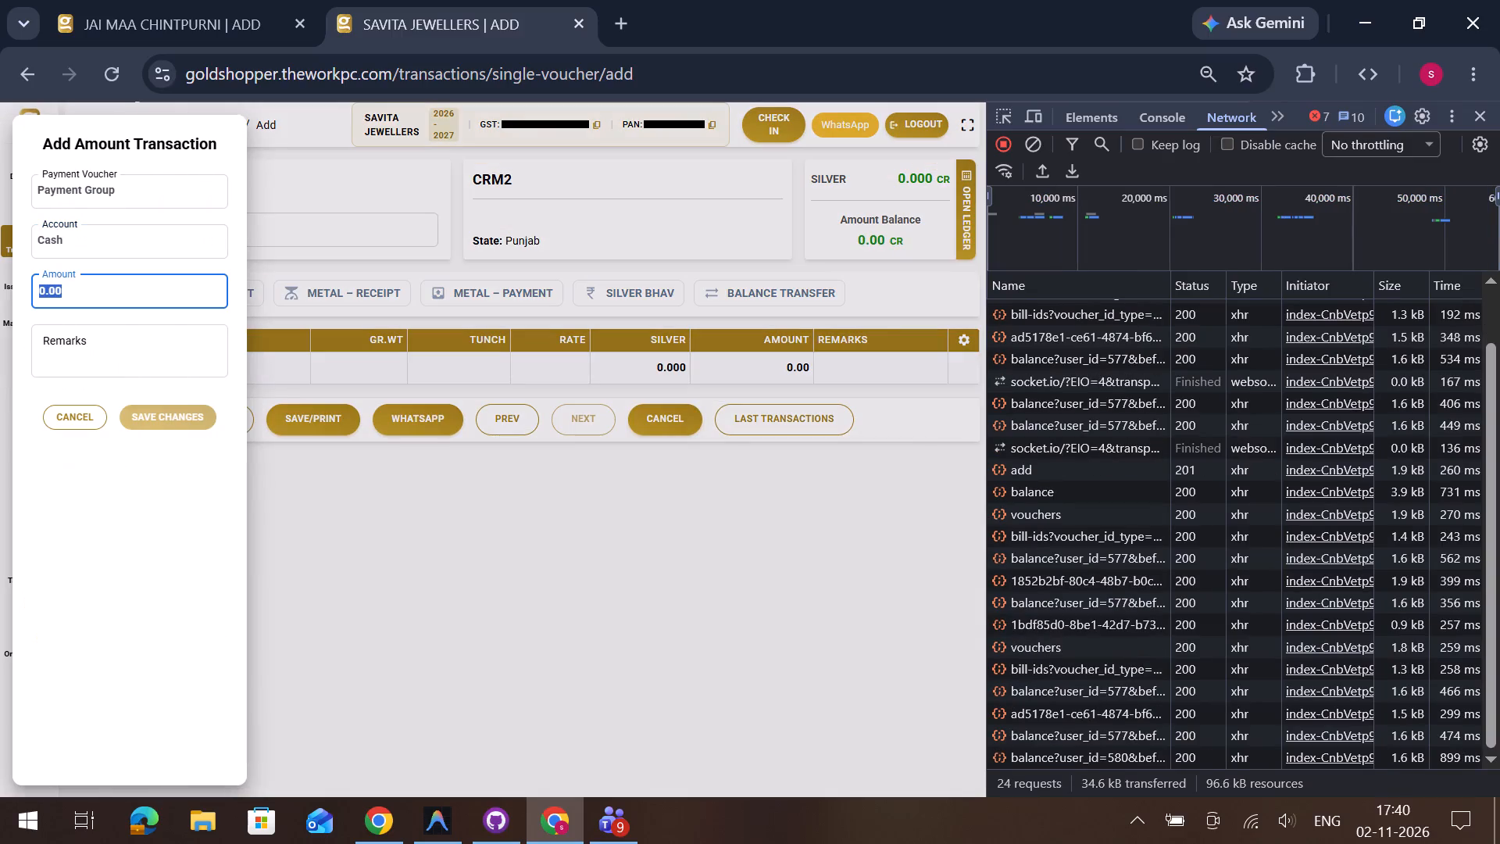
{"action": "key", "text": "BackSpace"}
{"action": "type", "text": "10"}
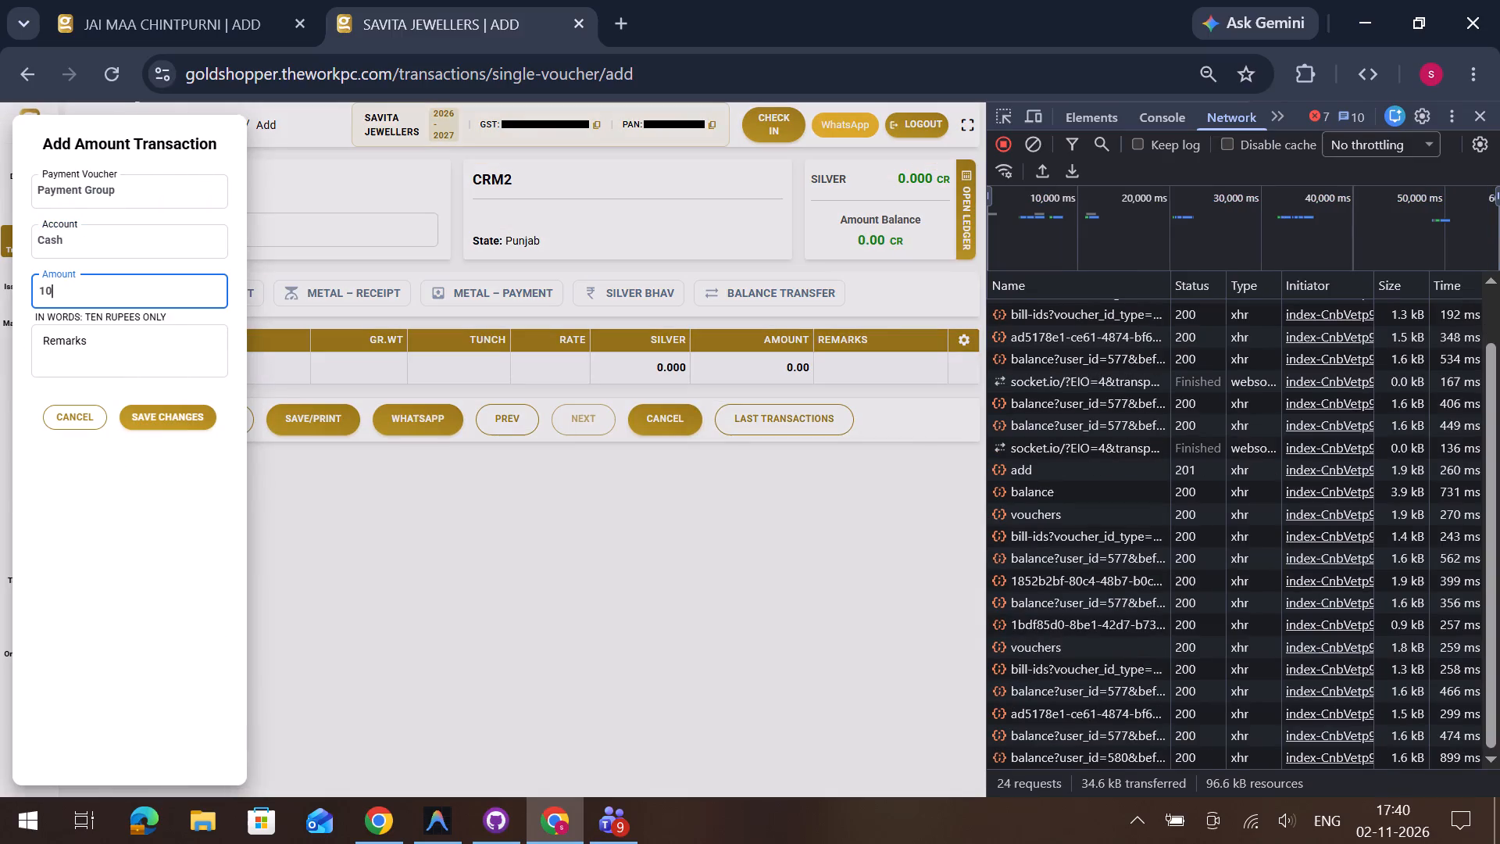
{"action": "key", "text": "0"}
{"action": "key", "text": "Return"}
{"action": "key", "text": "Return"}
{"action": "key", "text": "Return"}
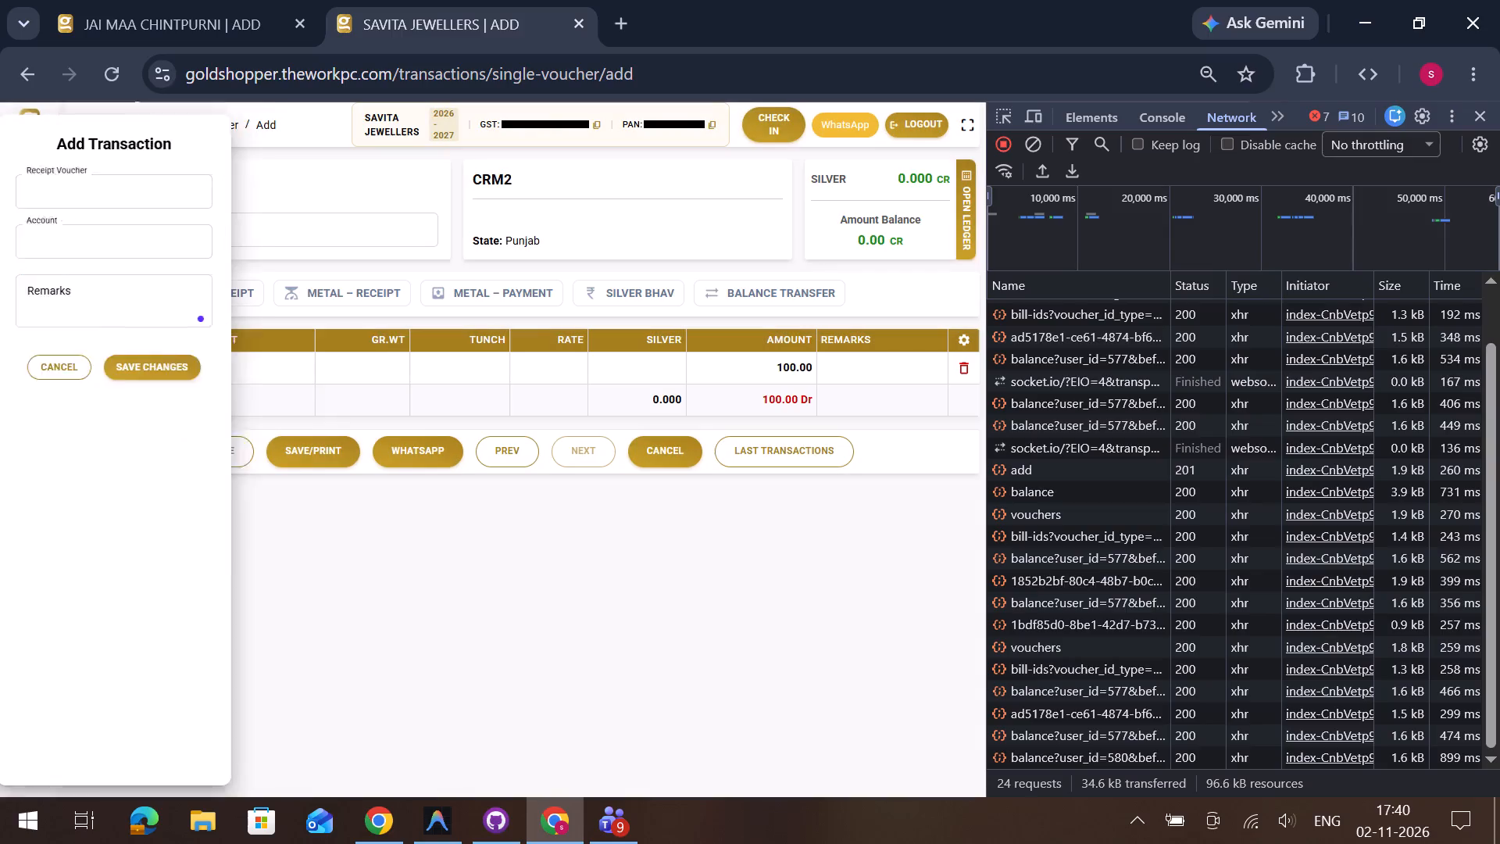
Add a receipt entry of 20 on the PANKAJ(SBI) account to the CRM2 voucher.
{"action": "key", "text": "Right"}
{"action": "key", "text": "Return"}
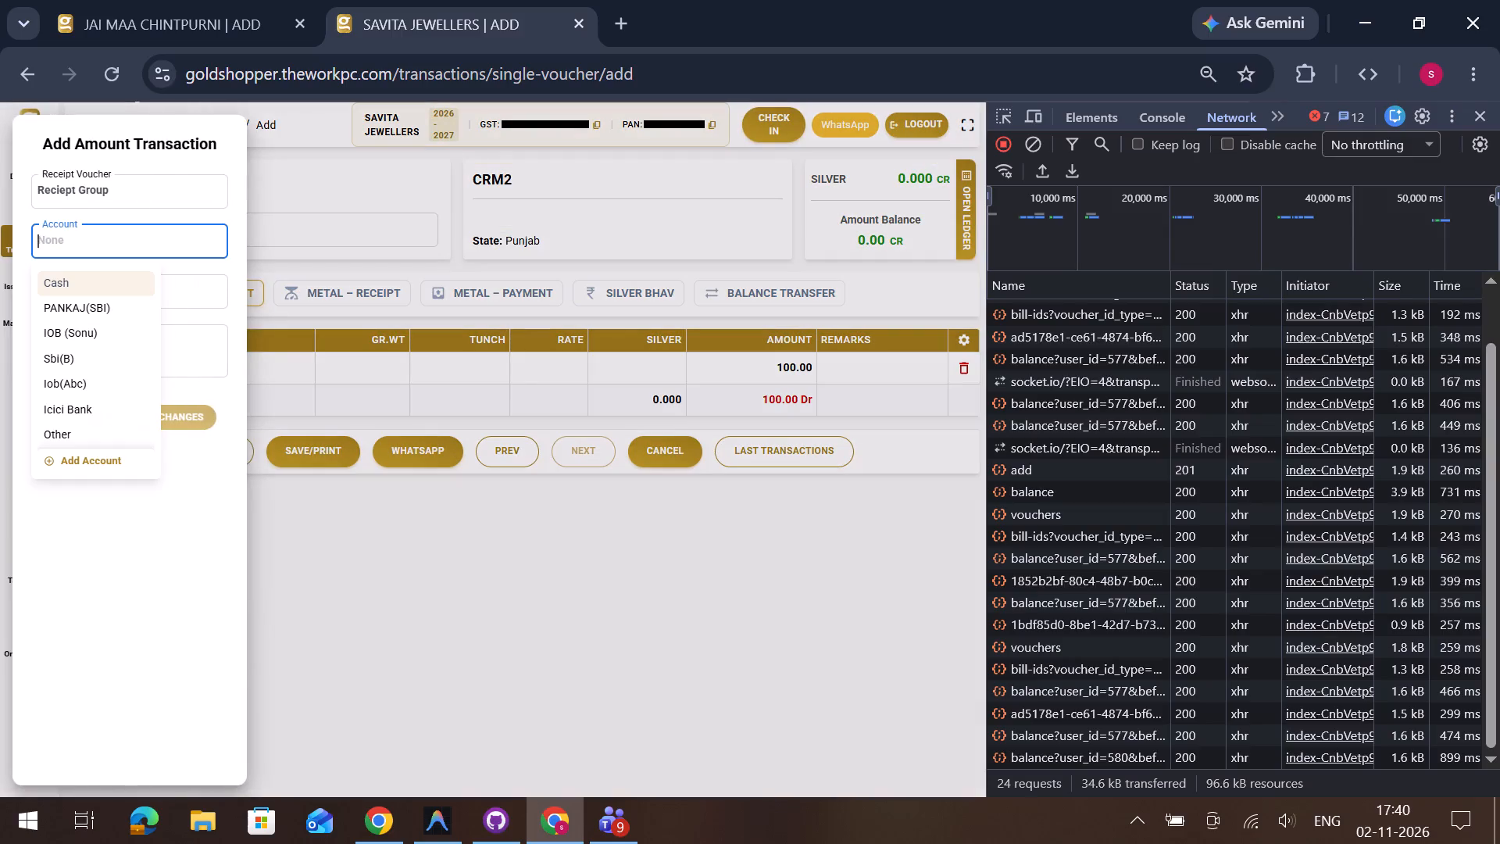
{"action": "key", "text": "Down"}
{"action": "key", "text": "Return"}
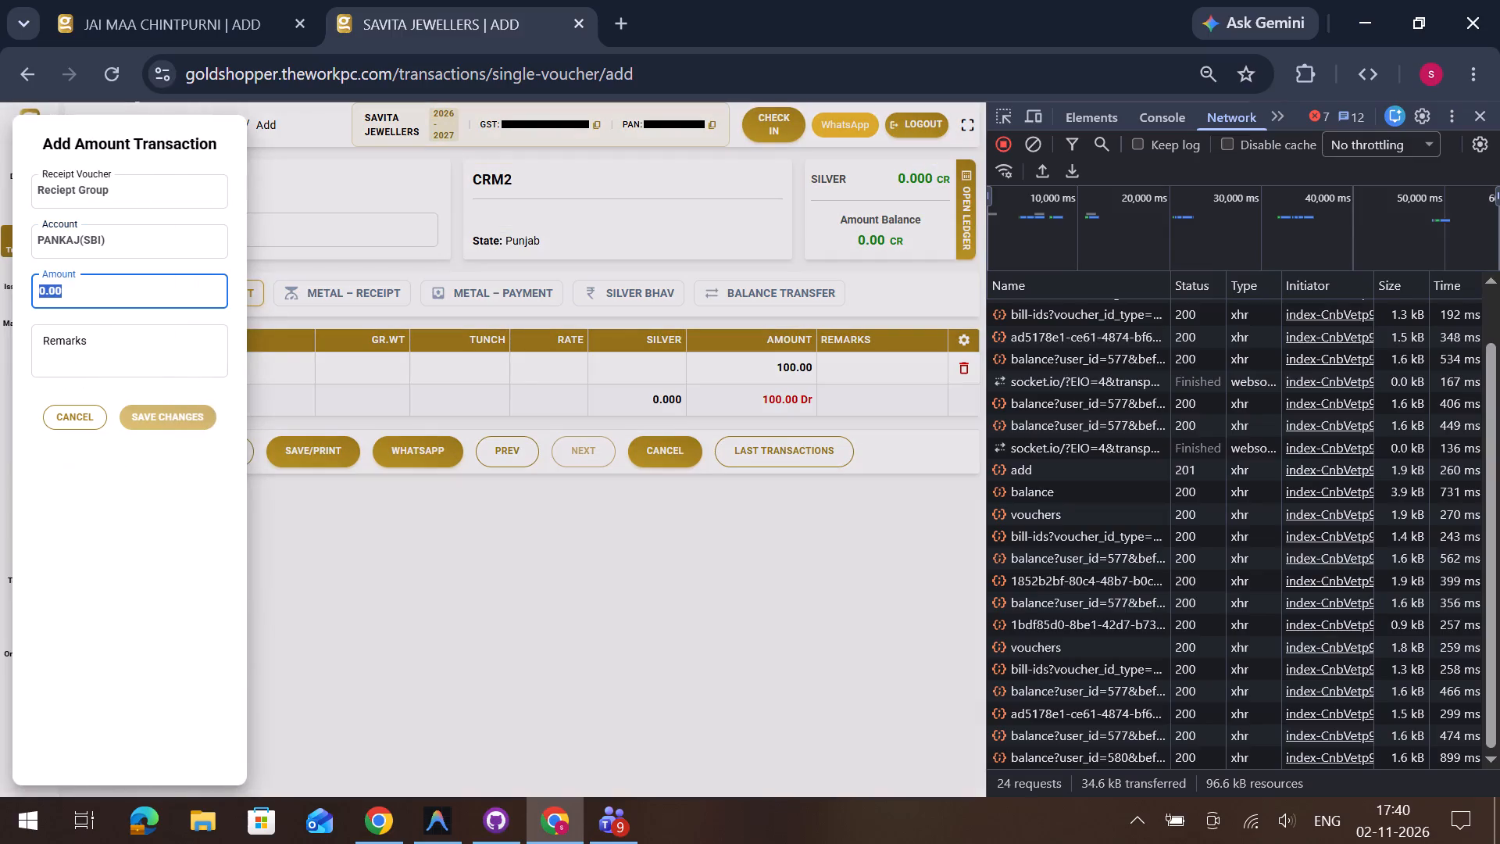
{"action": "key", "text": "BackSpace"}
{"action": "type", "text": "20"}
{"action": "key", "text": "Return"}
{"action": "key", "text": "Return"}
{"action": "key", "text": "Return"}
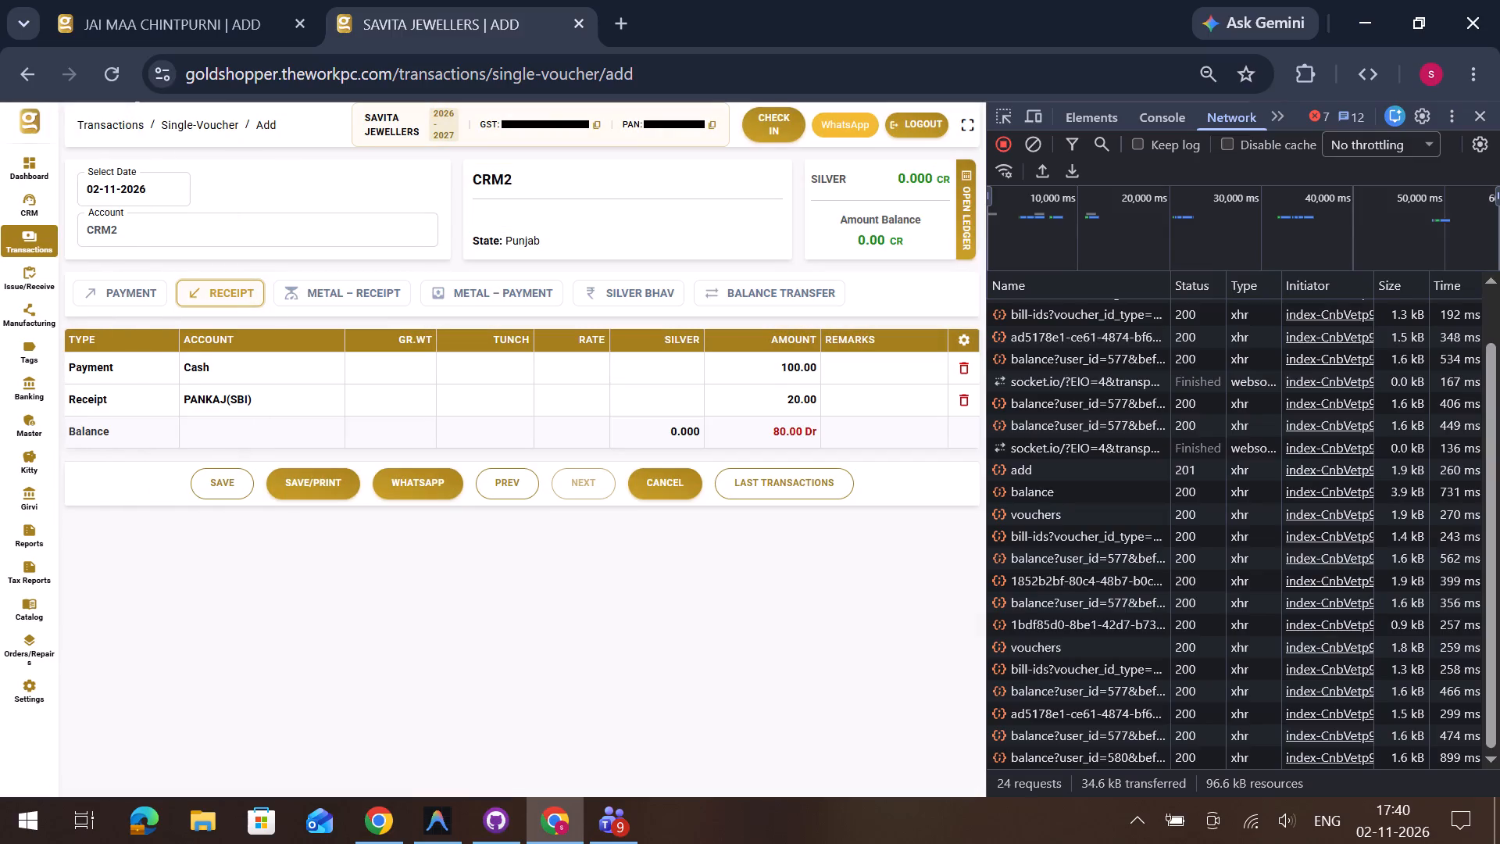
Add a metal receipt of SILVER BAR with gross weight 10 and tunch 100 to the CRM2 voucher.
{"action": "key", "text": "Right"}
{"action": "key", "text": "Return"}
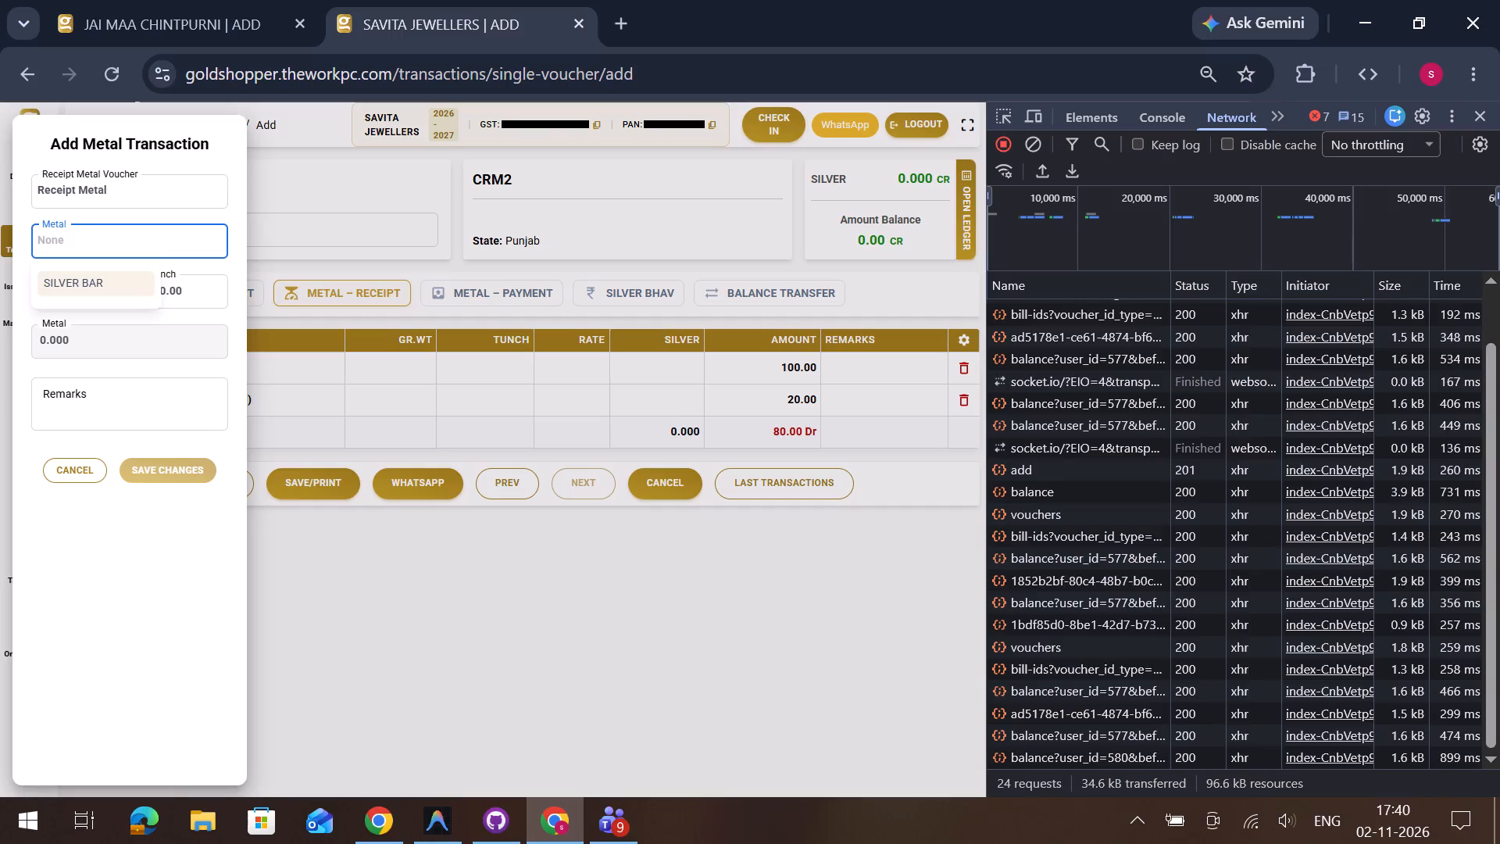
{"action": "key", "text": "Return"}
{"action": "type", "text": "10"}
{"action": "key", "text": "Return"}
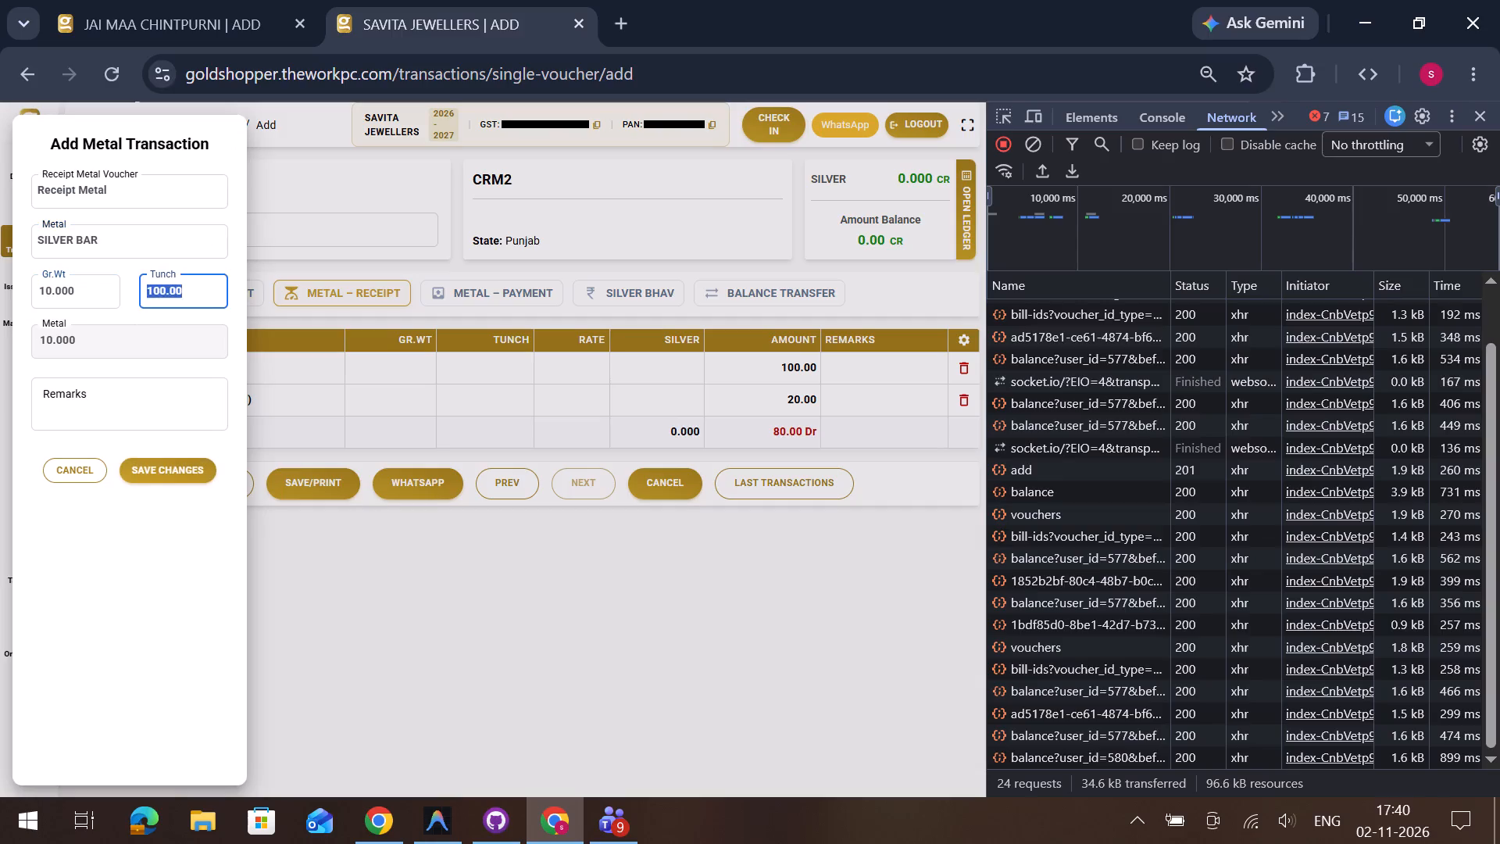
{"action": "key", "text": "Return"}
{"action": "key", "text": "Return"}
{"action": "key", "text": "Return"}
Add a metal payment of SILVER BAR with gross weight 30 and tunch 100 to the CRM2 voucher.
{"action": "key", "text": "Right"}
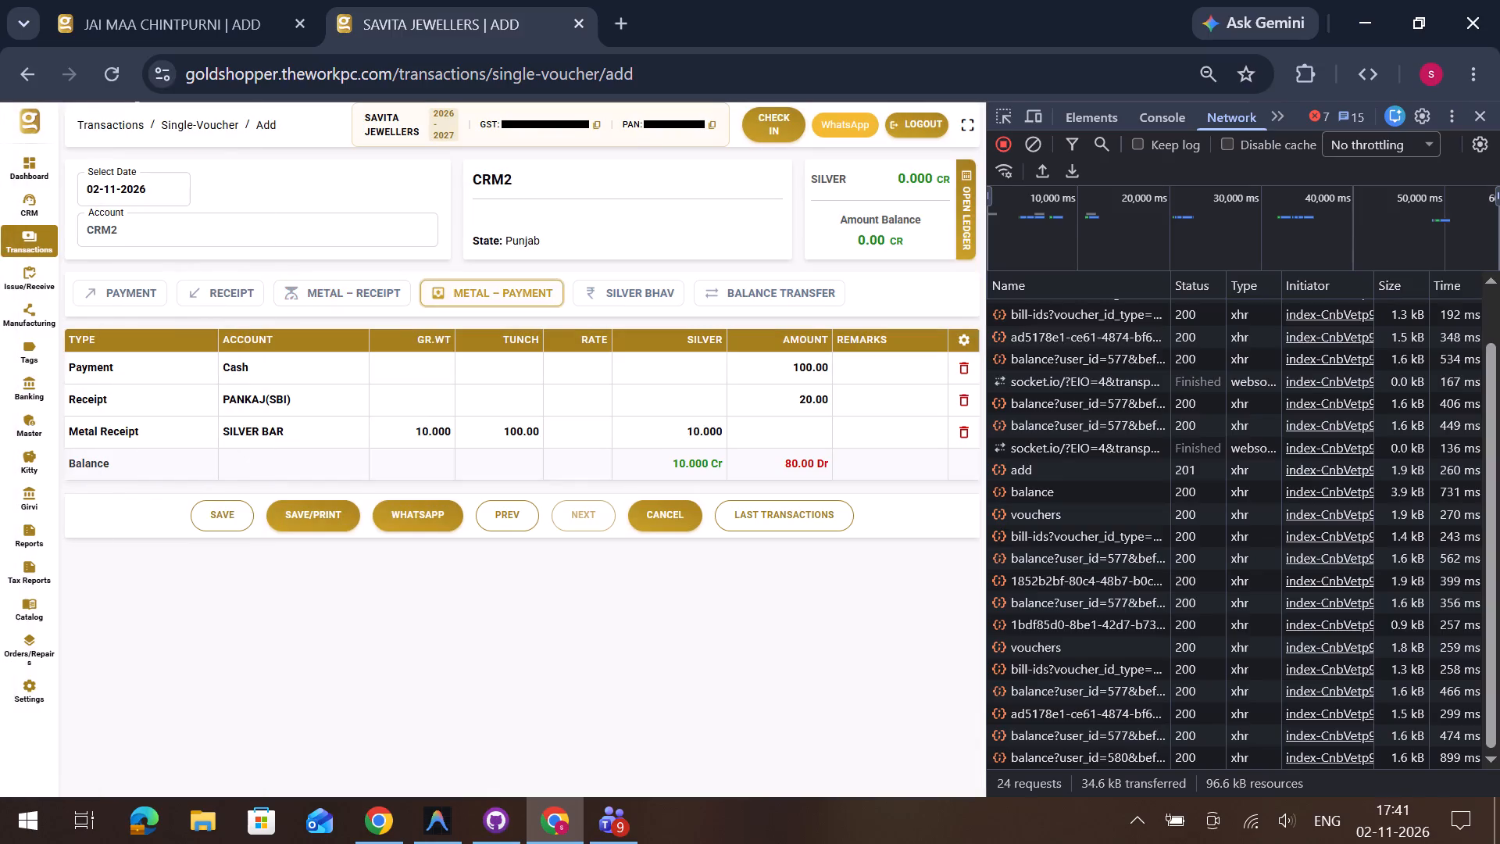
{"action": "key", "text": "Return"}
{"action": "key", "text": "Return"}
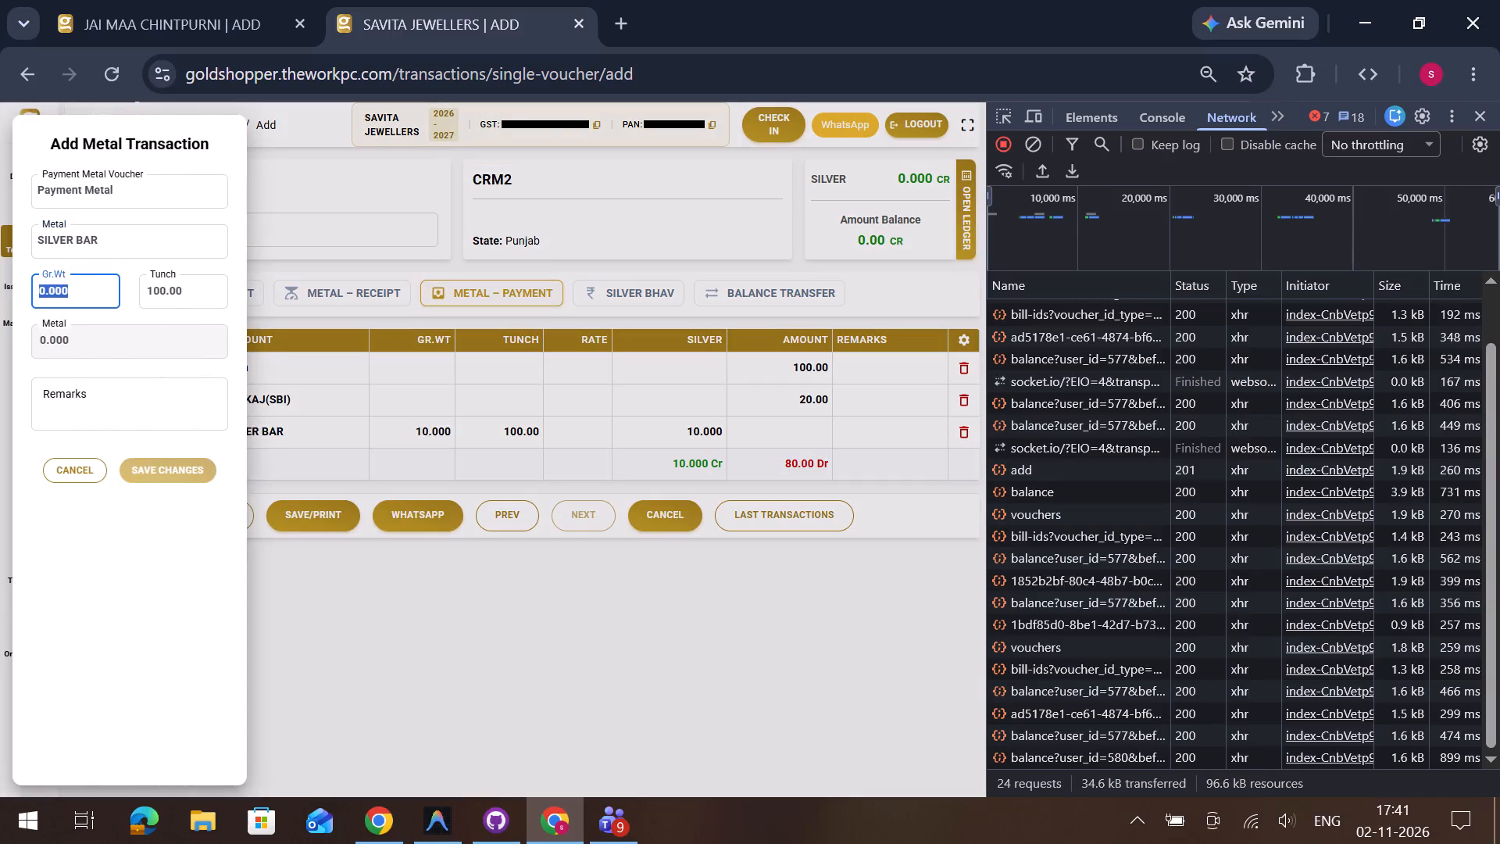
{"action": "type", "text": "30"}
{"action": "key", "text": "Return"}
{"action": "key", "text": "Return"}
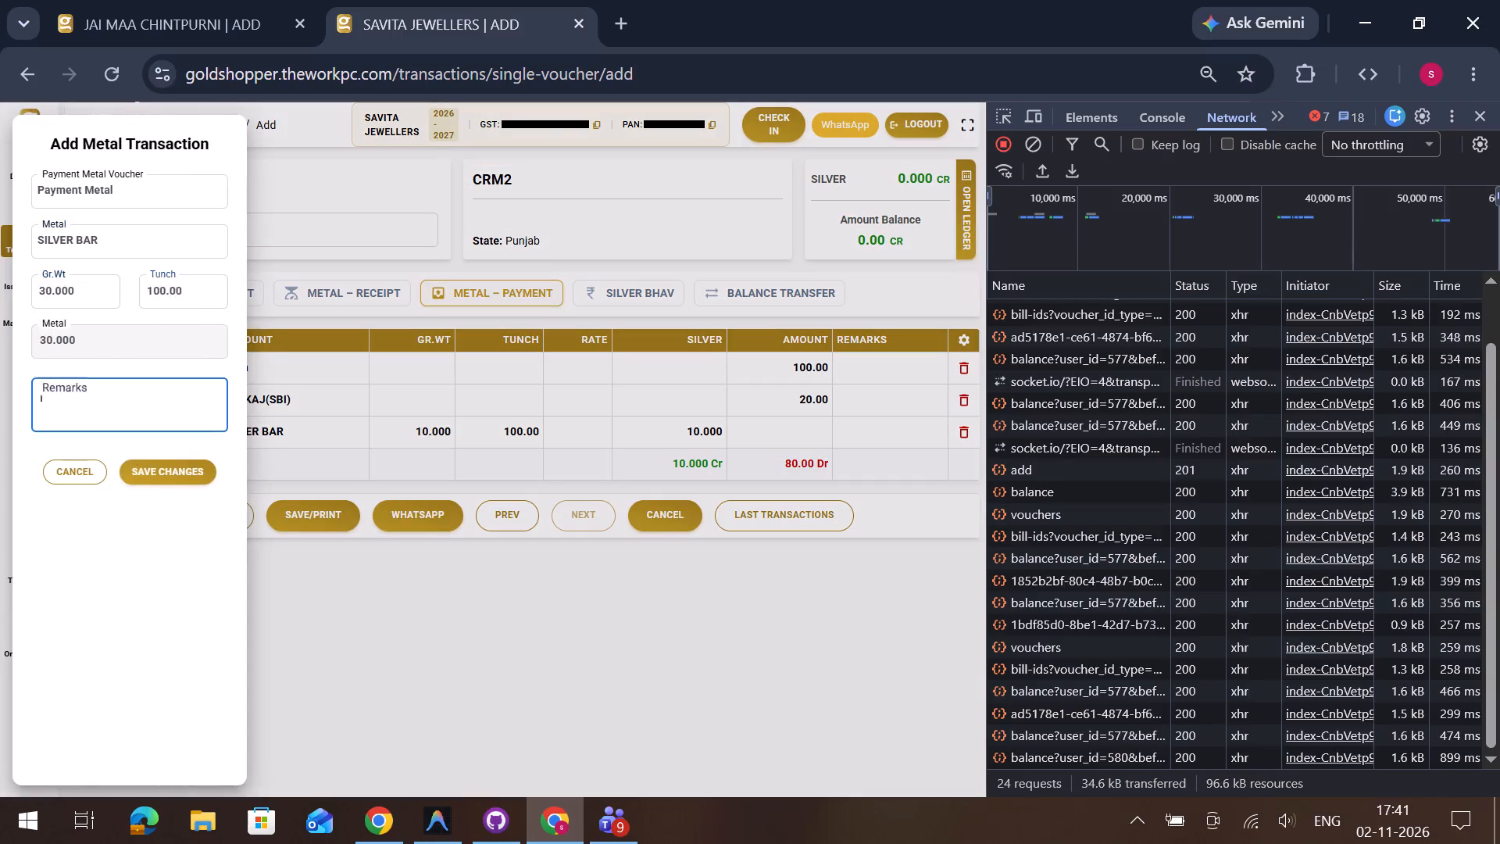
{"action": "key", "text": "Return"}
{"action": "key", "text": "Return"}
Add a Silver Bhav sale entry with gross weight 20 at a rate of 200 to the CRM2 voucher.
{"action": "key", "text": "Right"}
{"action": "key", "text": "Right"}
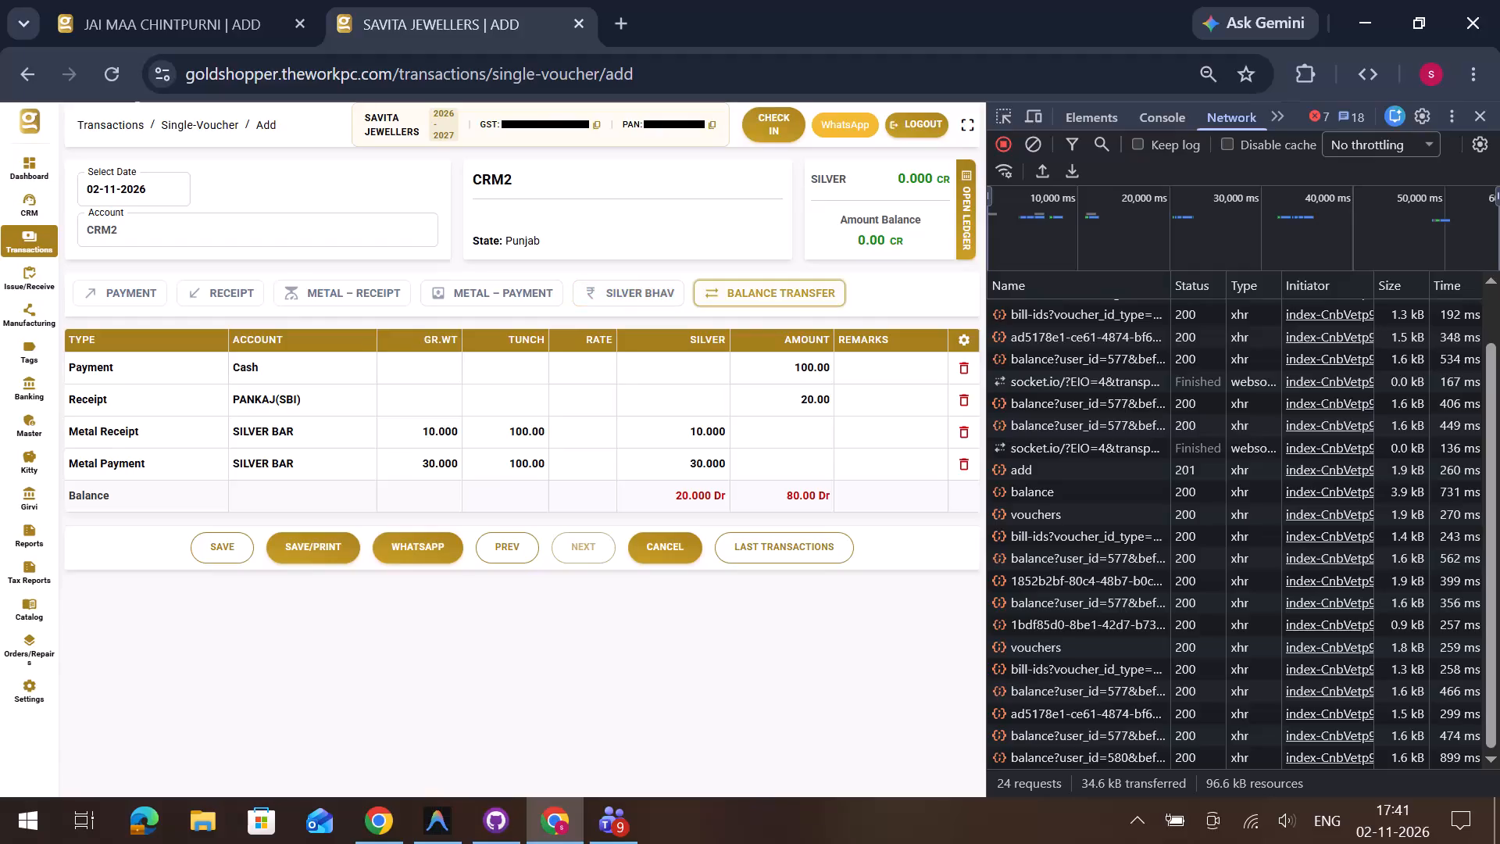
{"action": "key", "text": "Left"}
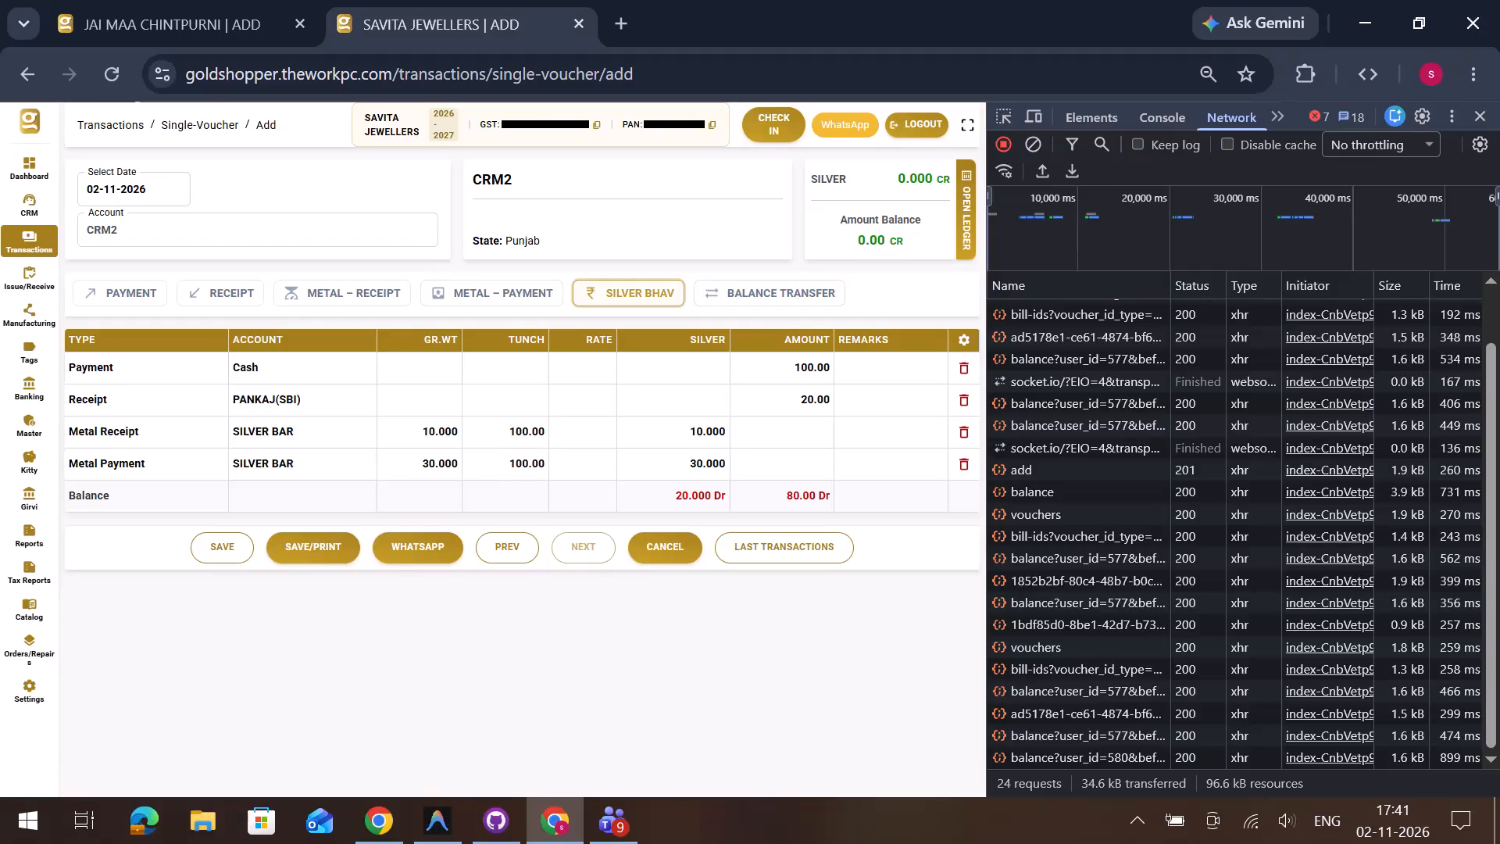
{"action": "key", "text": "Return"}
{"action": "key", "text": "Return"}
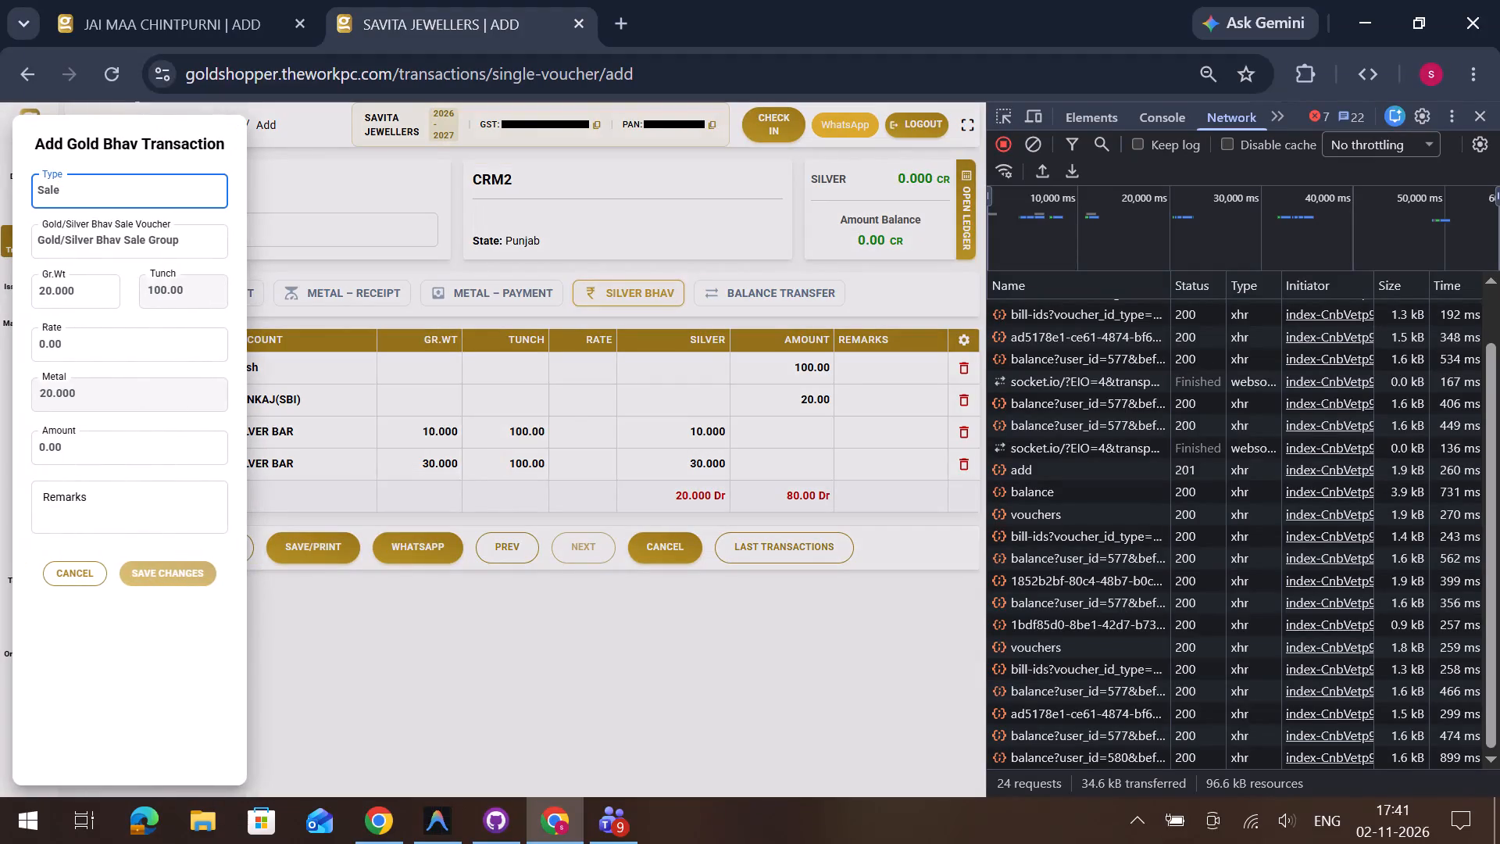
{"action": "key", "text": "Return"}
{"action": "key", "text": "Return"}
{"action": "type", "text": "200"}
{"action": "key", "text": "Return"}
{"action": "key", "text": "Return"}
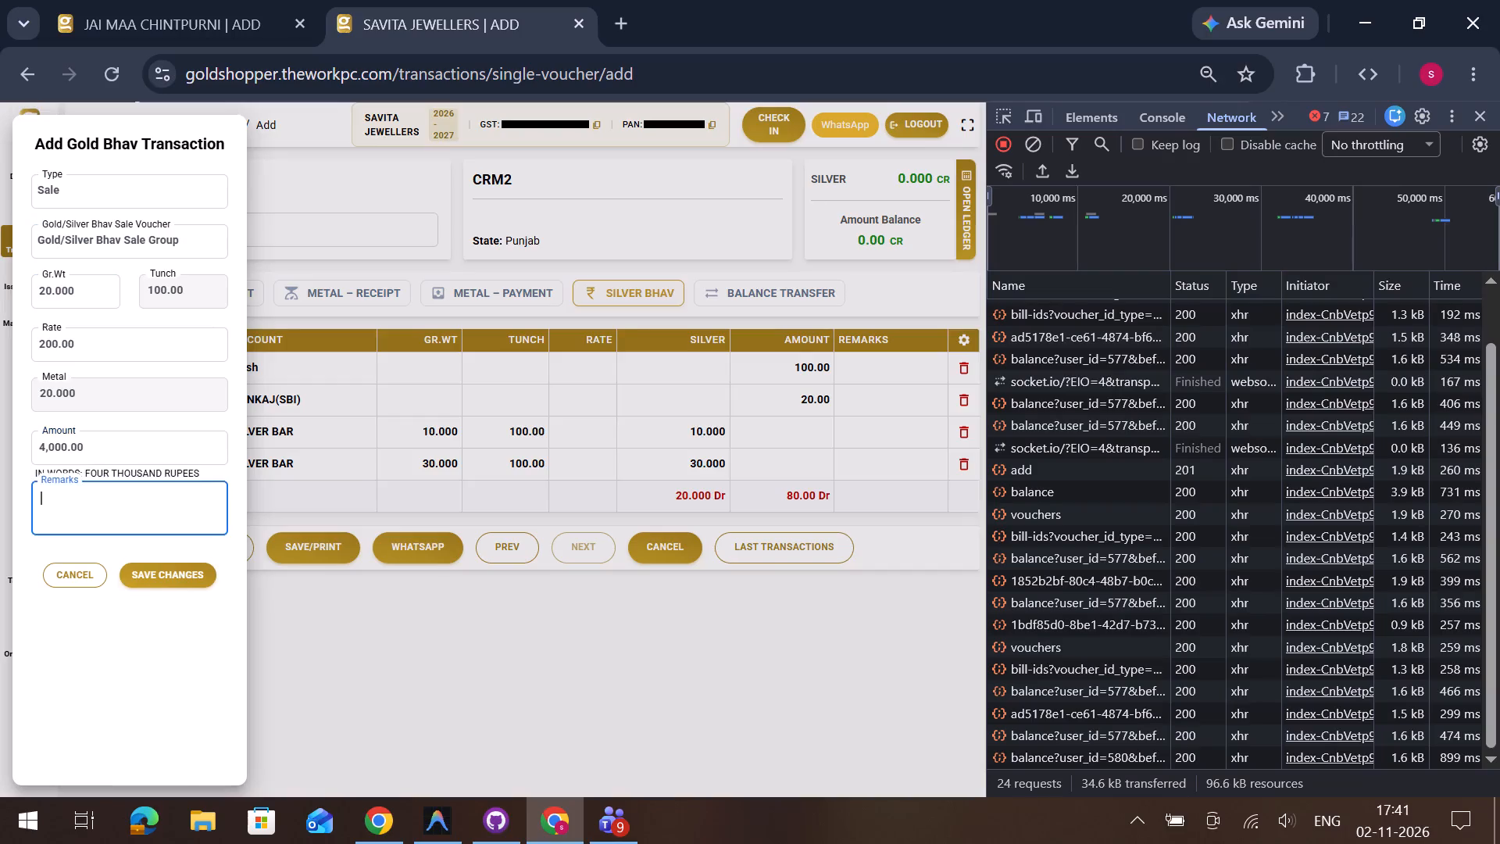
{"action": "key", "text": "Return"}
{"action": "key", "text": "Return"}
Add an Amount balance transfer of 30 Dr on BALANCE CHECK ACCOUNT to the CRM2 voucher.
{"action": "key", "text": "Right"}
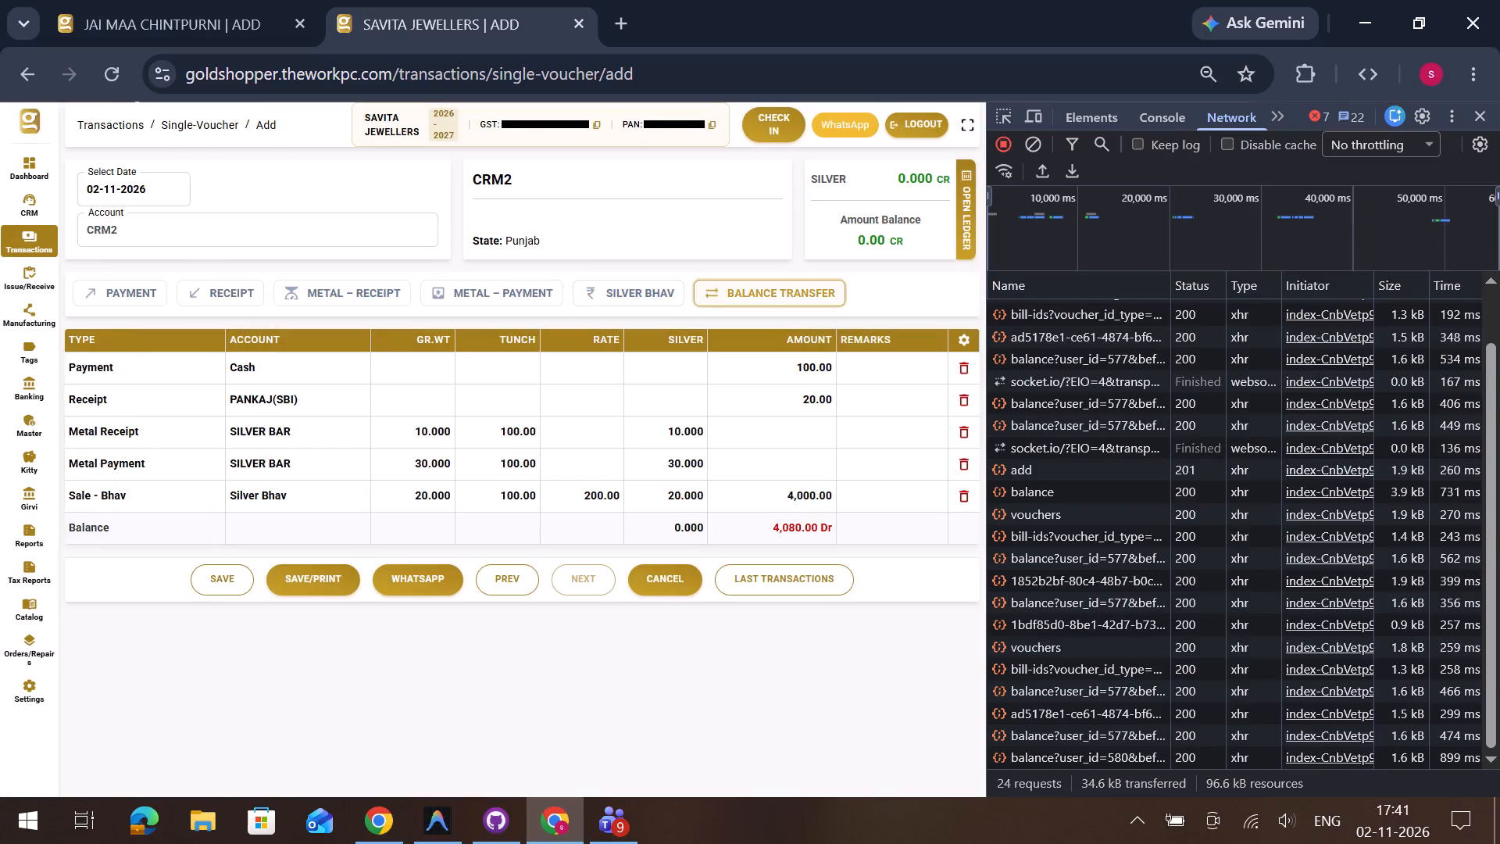
{"action": "key", "text": "Return"}
{"action": "key", "text": "Down"}
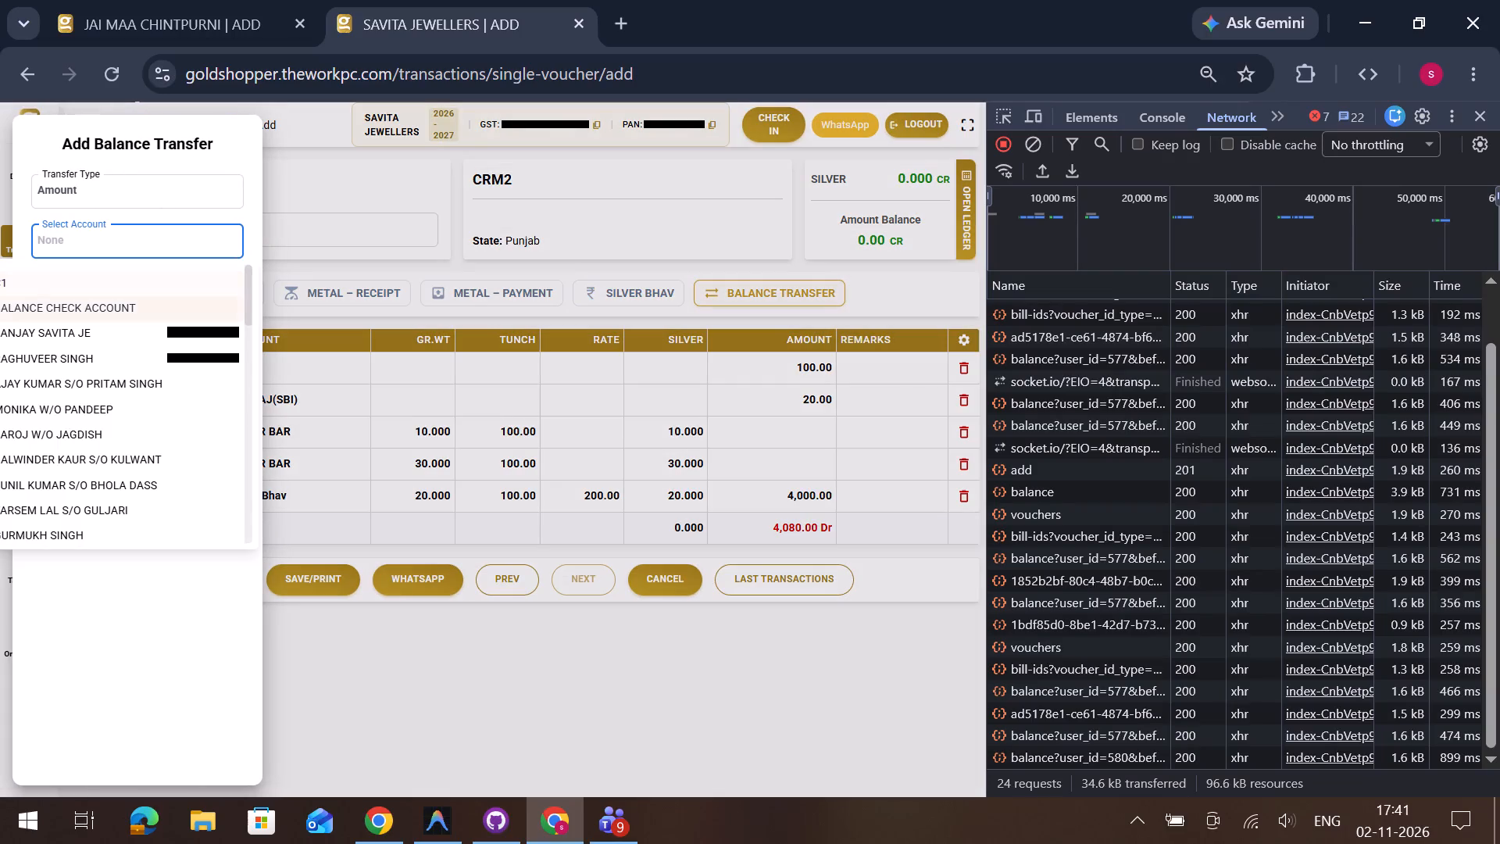
{"action": "key", "text": "Return"}
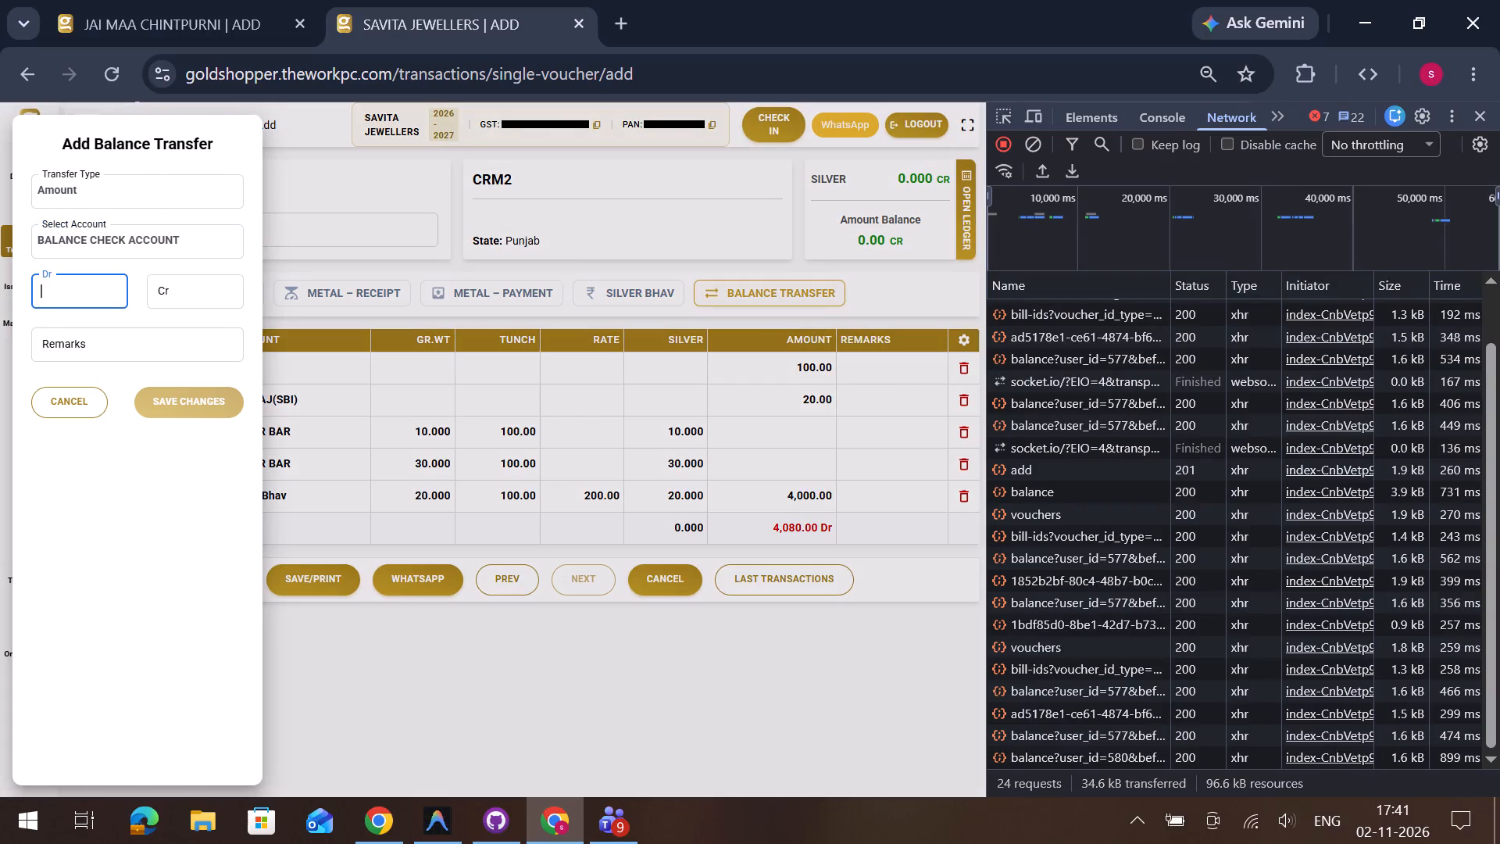
{"action": "type", "text": "30"}
{"action": "key", "text": "Return"}
{"action": "key", "text": "Return"}
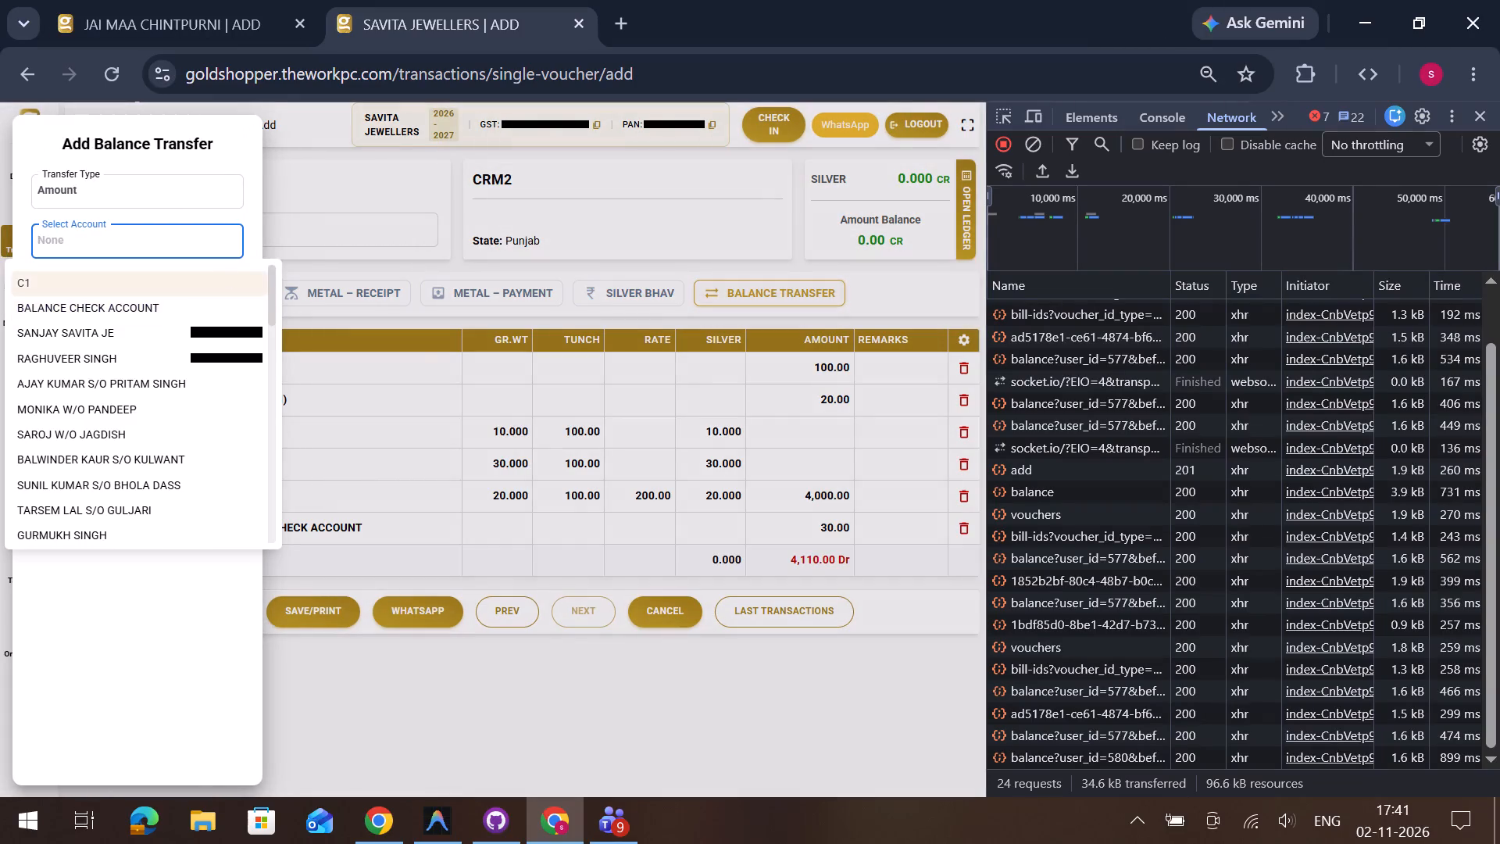
{"action": "left_click", "coordinate": [302, 246]}
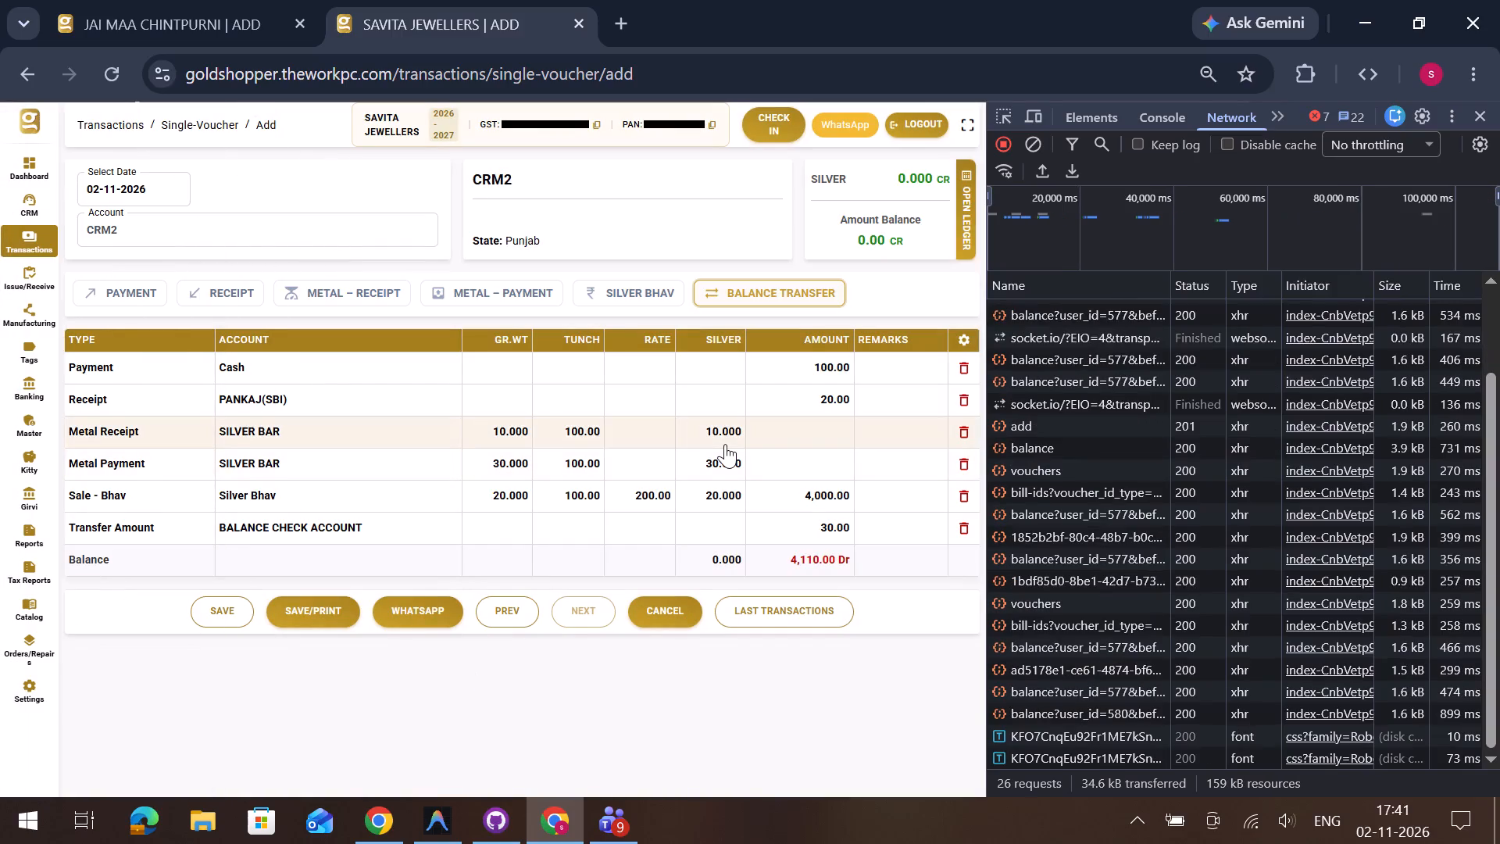
Clear the recorded network requests and try to save the CRM2 voucher.
{"action": "left_click", "coordinate": [1032, 142]}
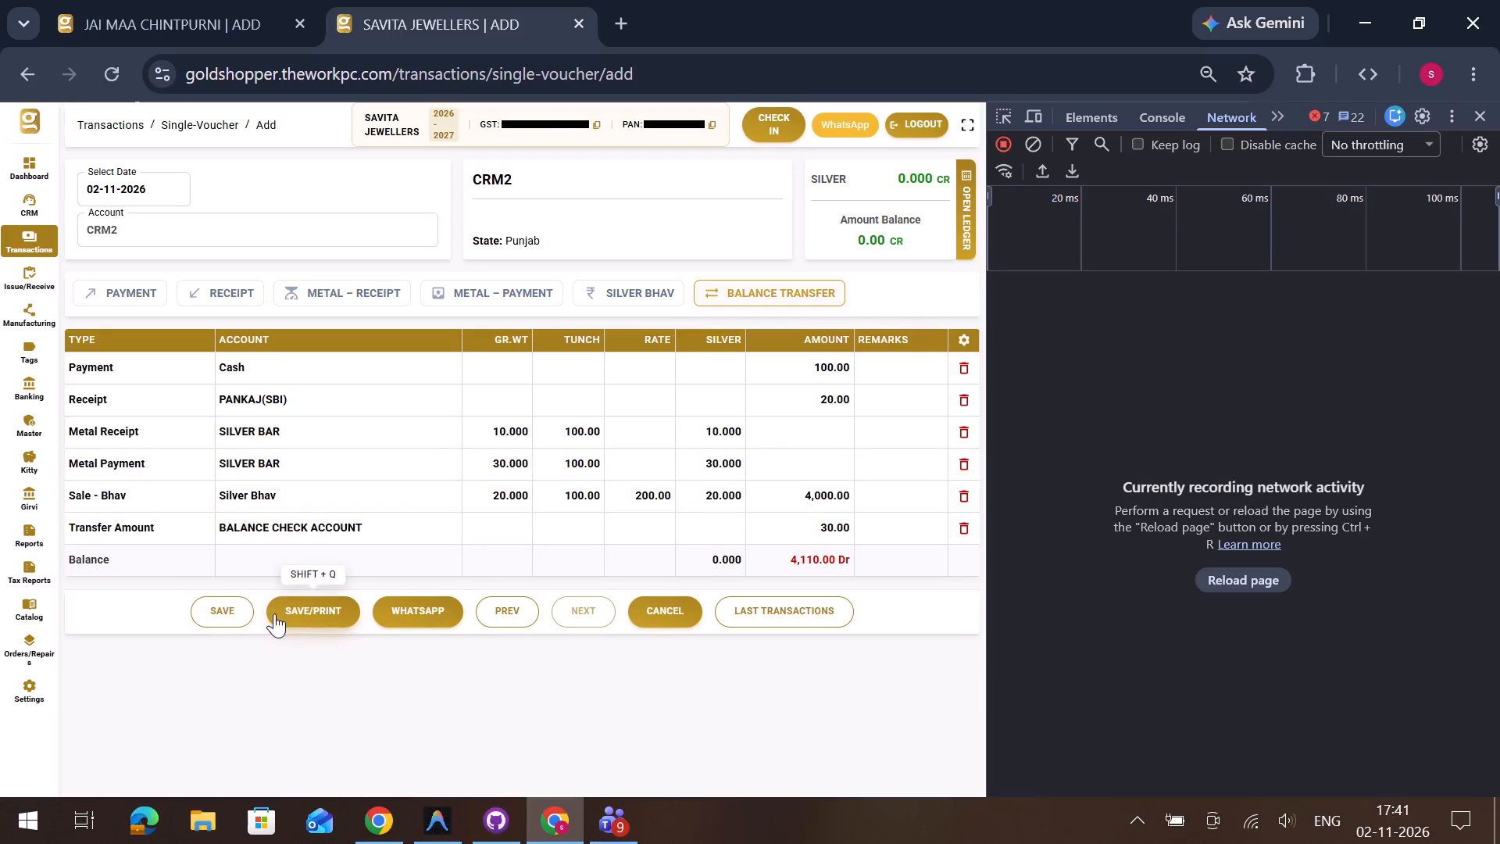
{"action": "left_click", "coordinate": [240, 613]}
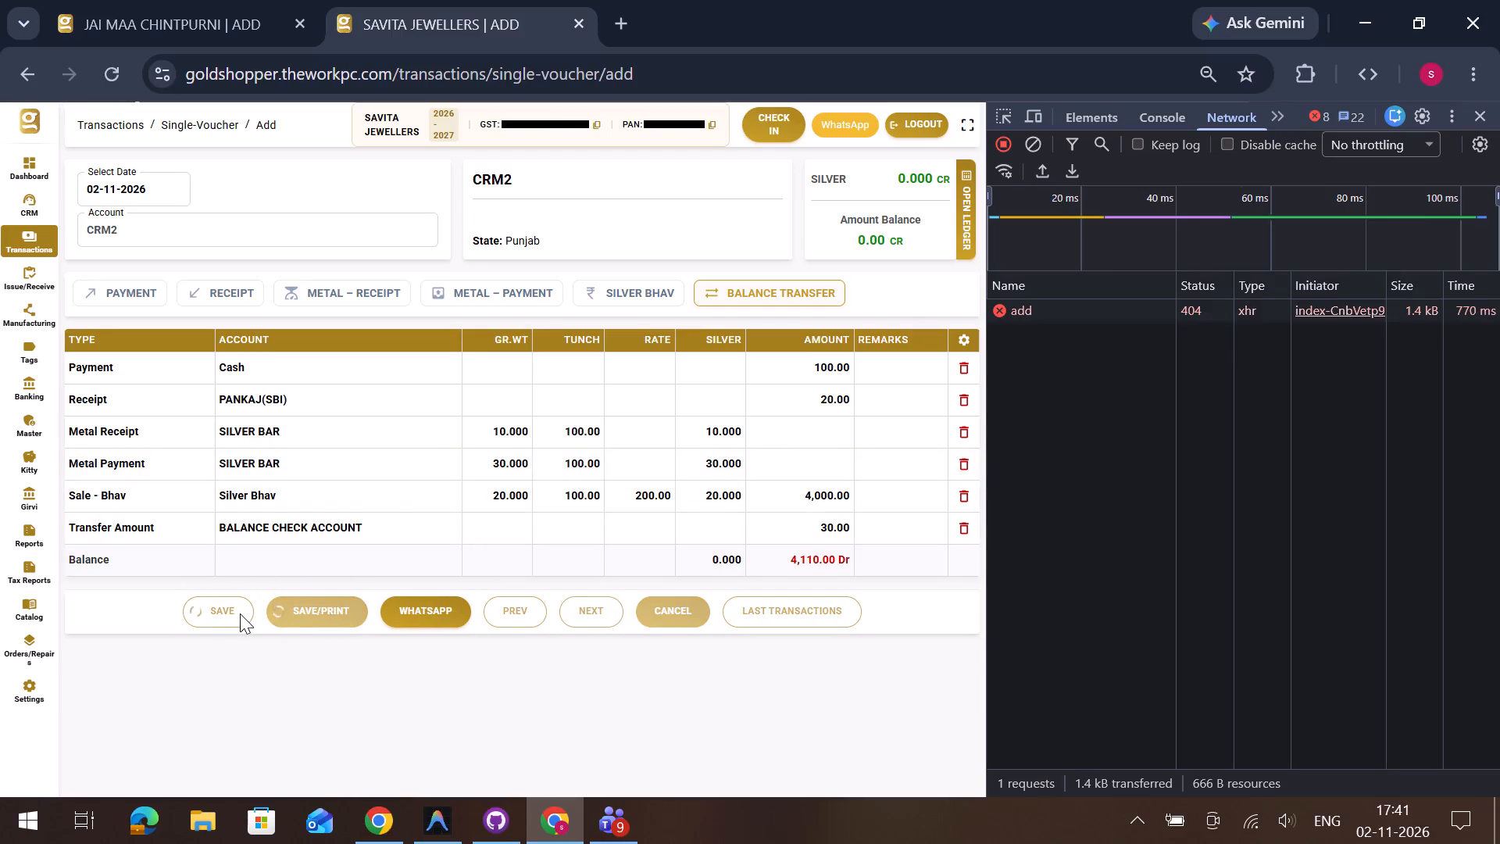
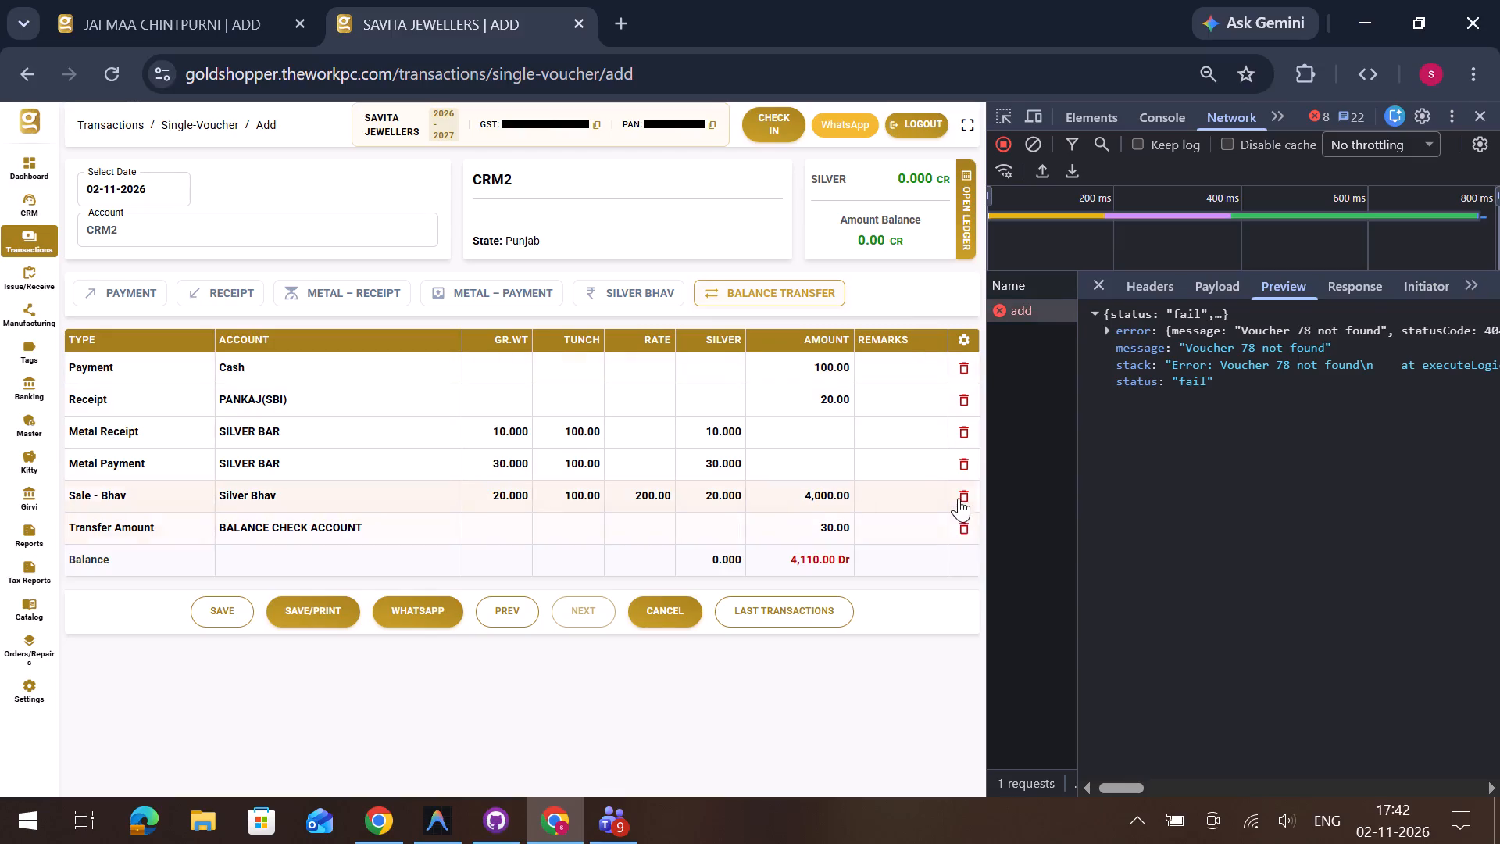
Delete all entries from the CRM2 voucher except the Cash payment, including the receipt, metal, Silver Bhav and transfer entries.
{"action": "left_click_drag", "start_coordinate": [959, 498], "coordinate": [959, 495]}
{"action": "left_click", "coordinate": [959, 495]}
{"action": "left_click", "coordinate": [962, 458]}
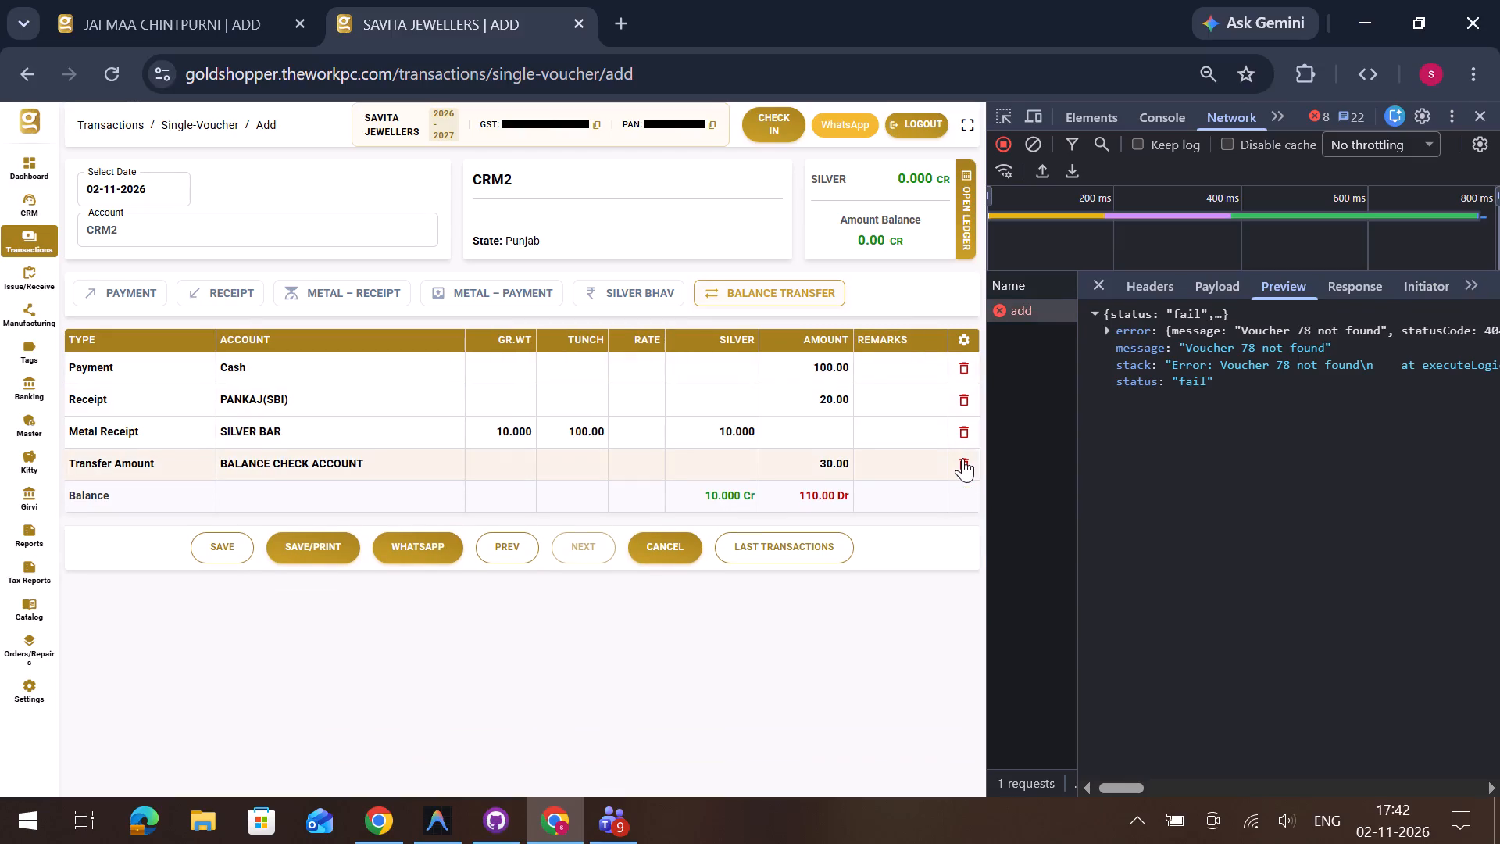
{"action": "left_click", "coordinate": [965, 432]}
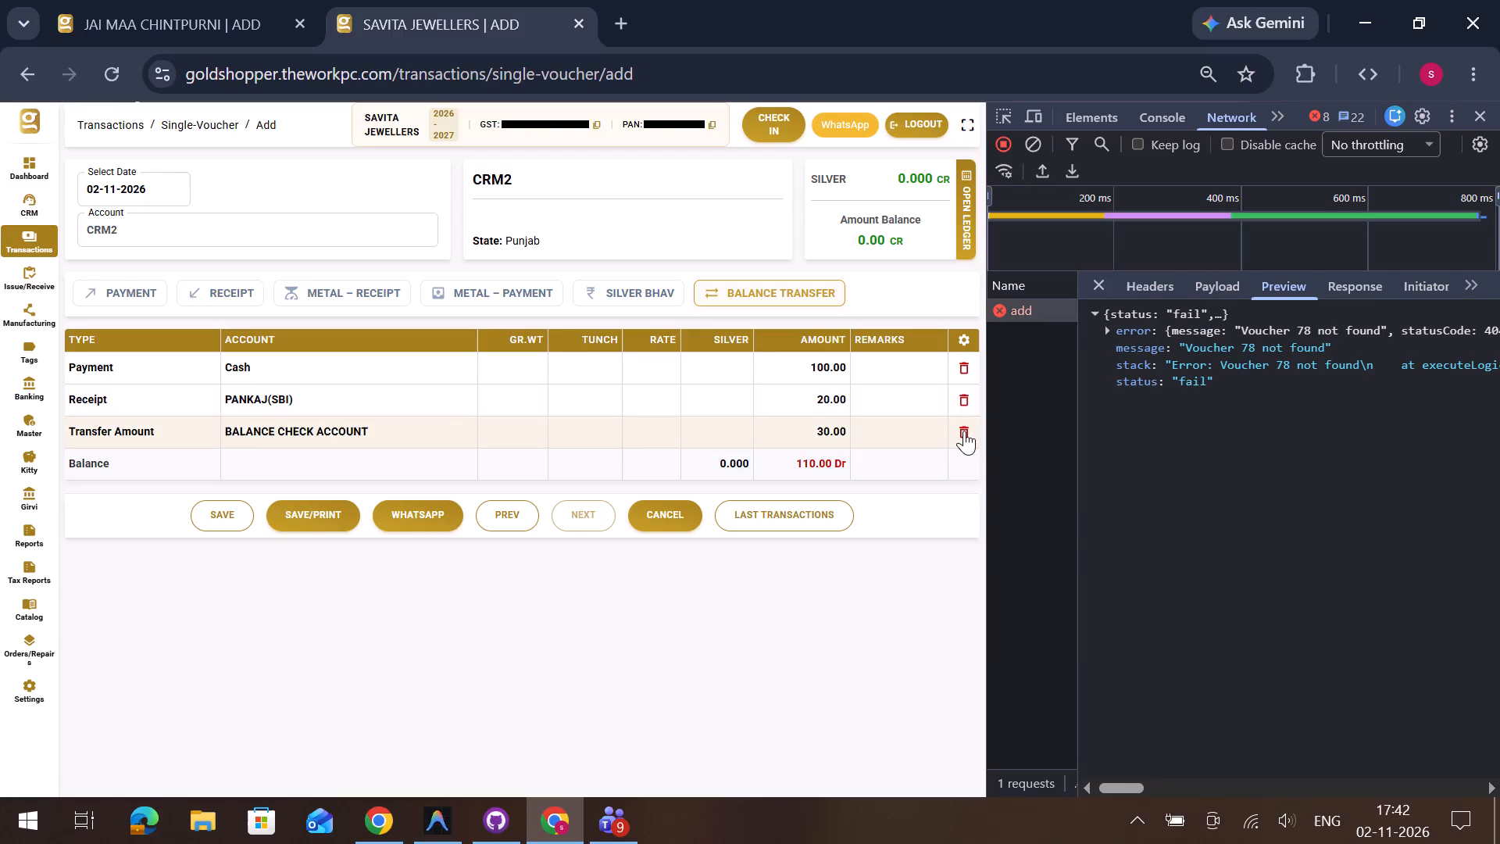
{"action": "left_click", "coordinate": [964, 431]}
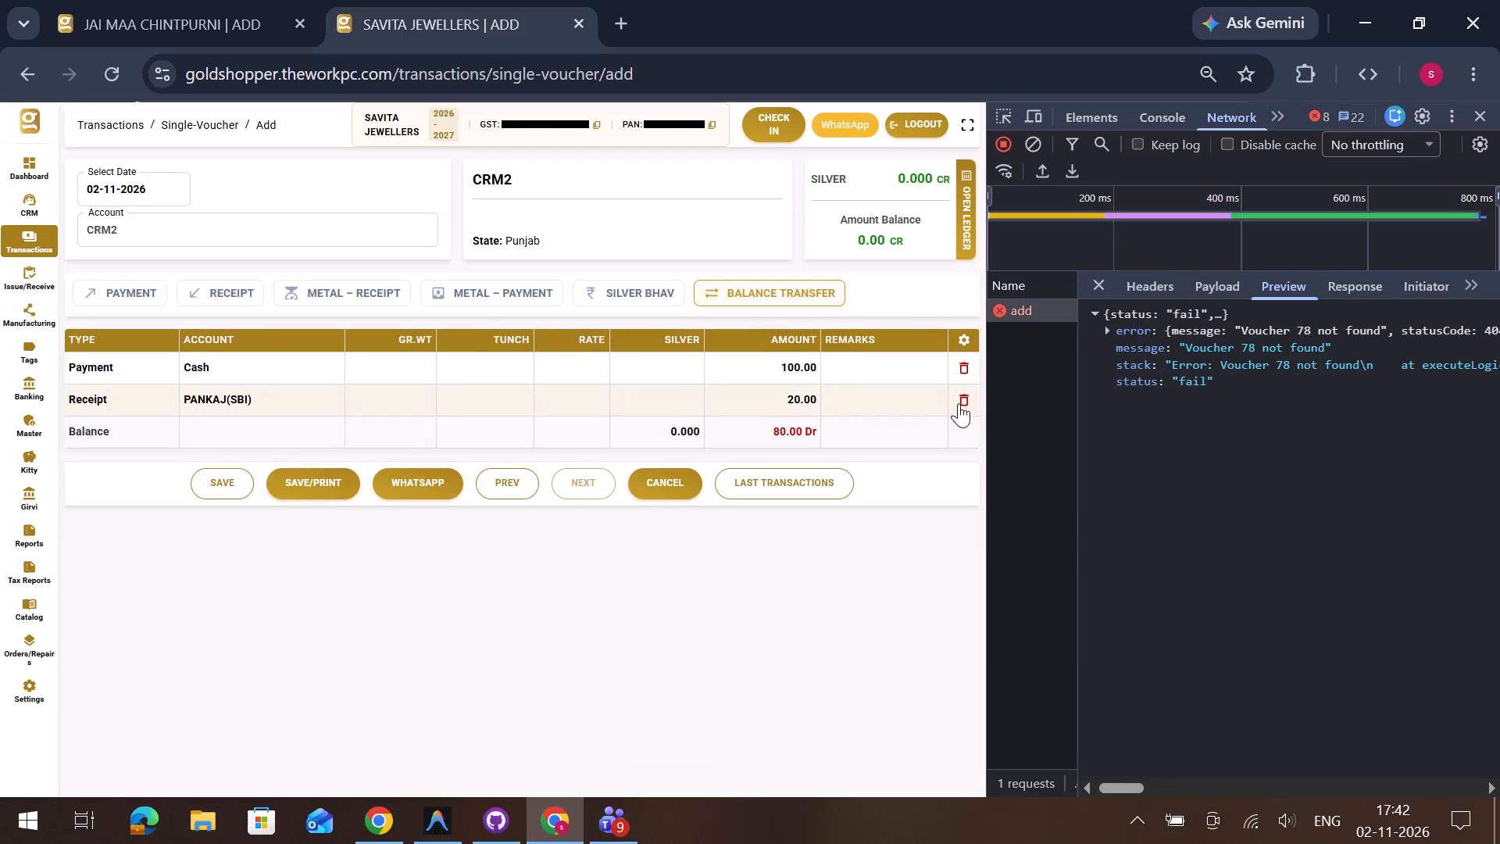
{"action": "left_click", "coordinate": [959, 399]}
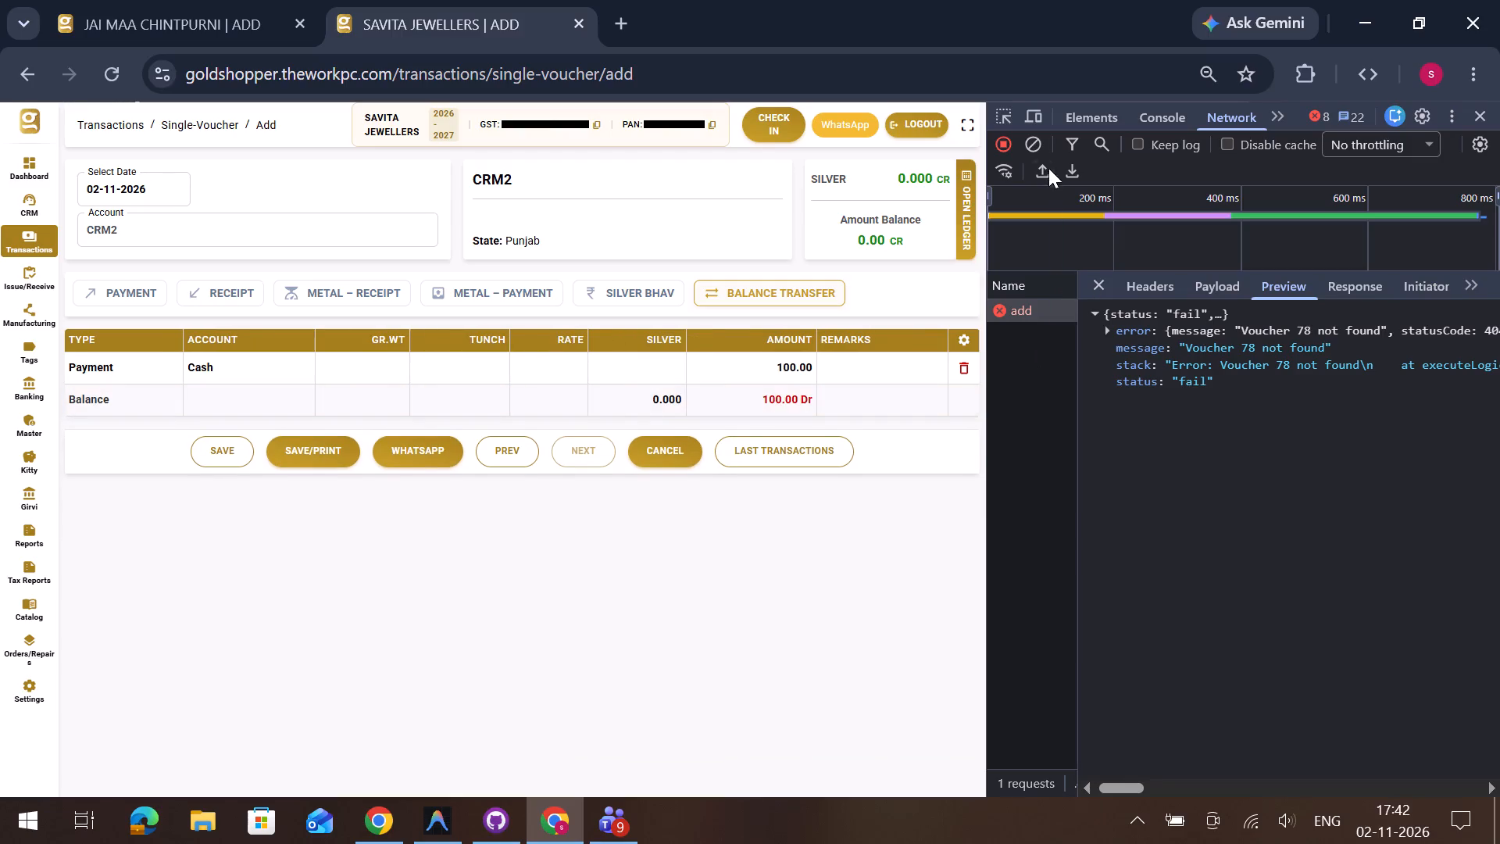
Clear the recorded network requests while the CRM2 voucher holds only the Cash payment.
{"action": "left_click", "coordinate": [1032, 151]}
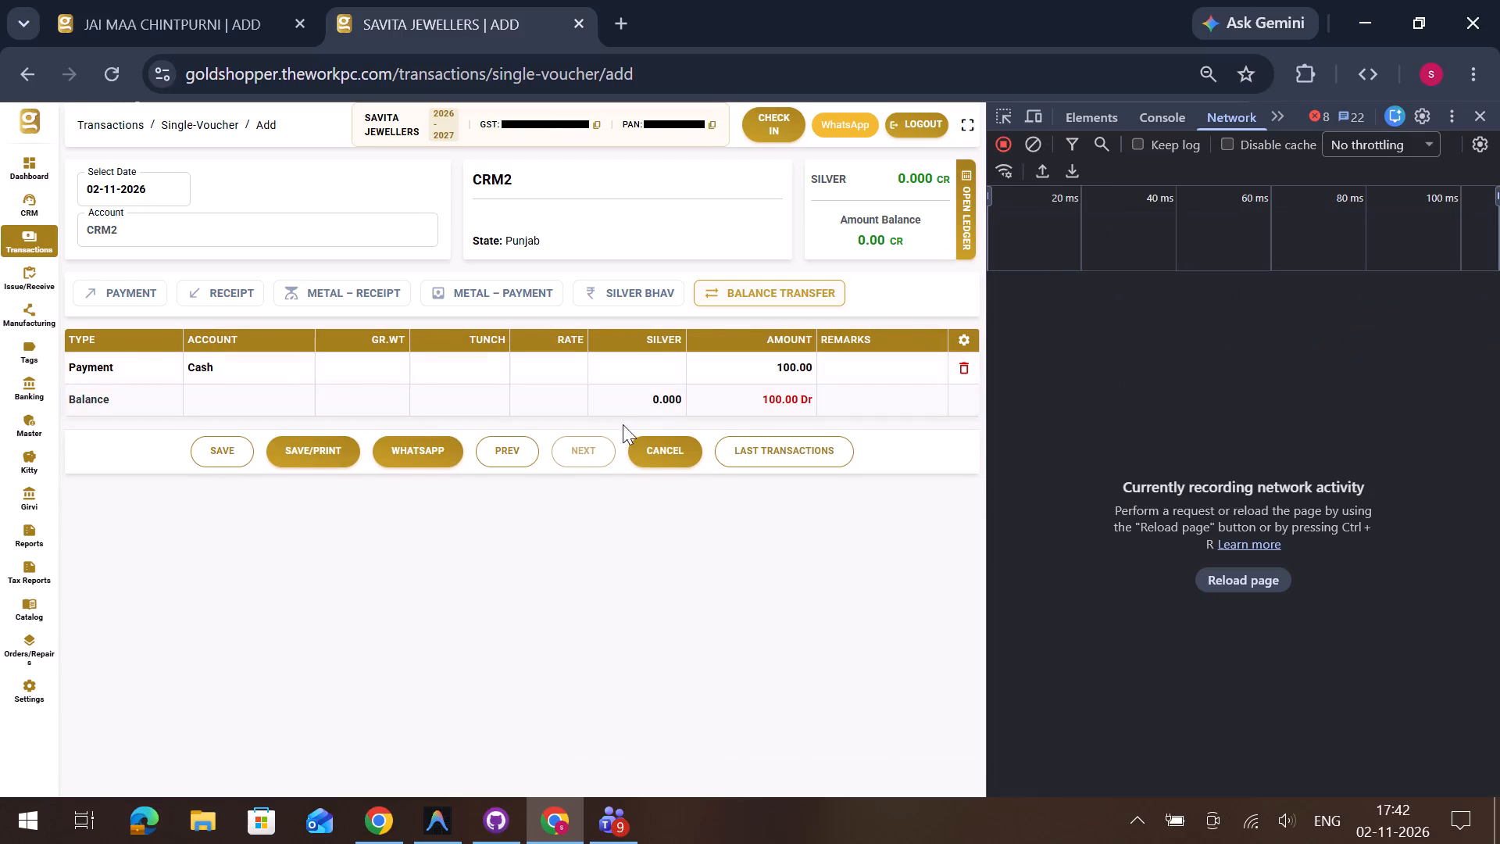
Add a Cash receipt of 20 to the CRM2 voucher and save the voucher.
{"action": "left_click", "coordinate": [221, 300]}
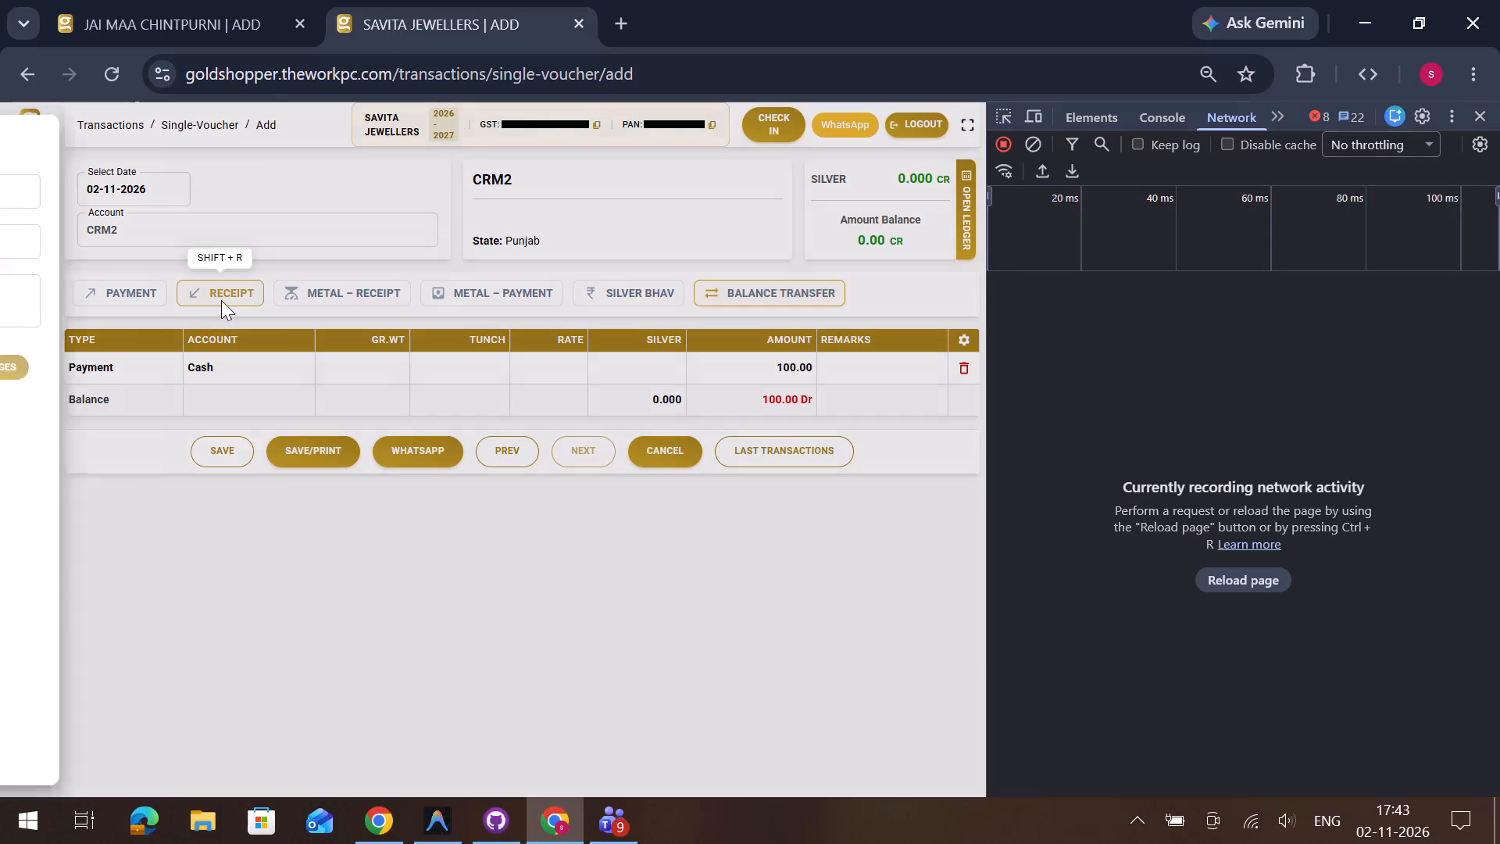
{"action": "left_click", "coordinate": [98, 281]}
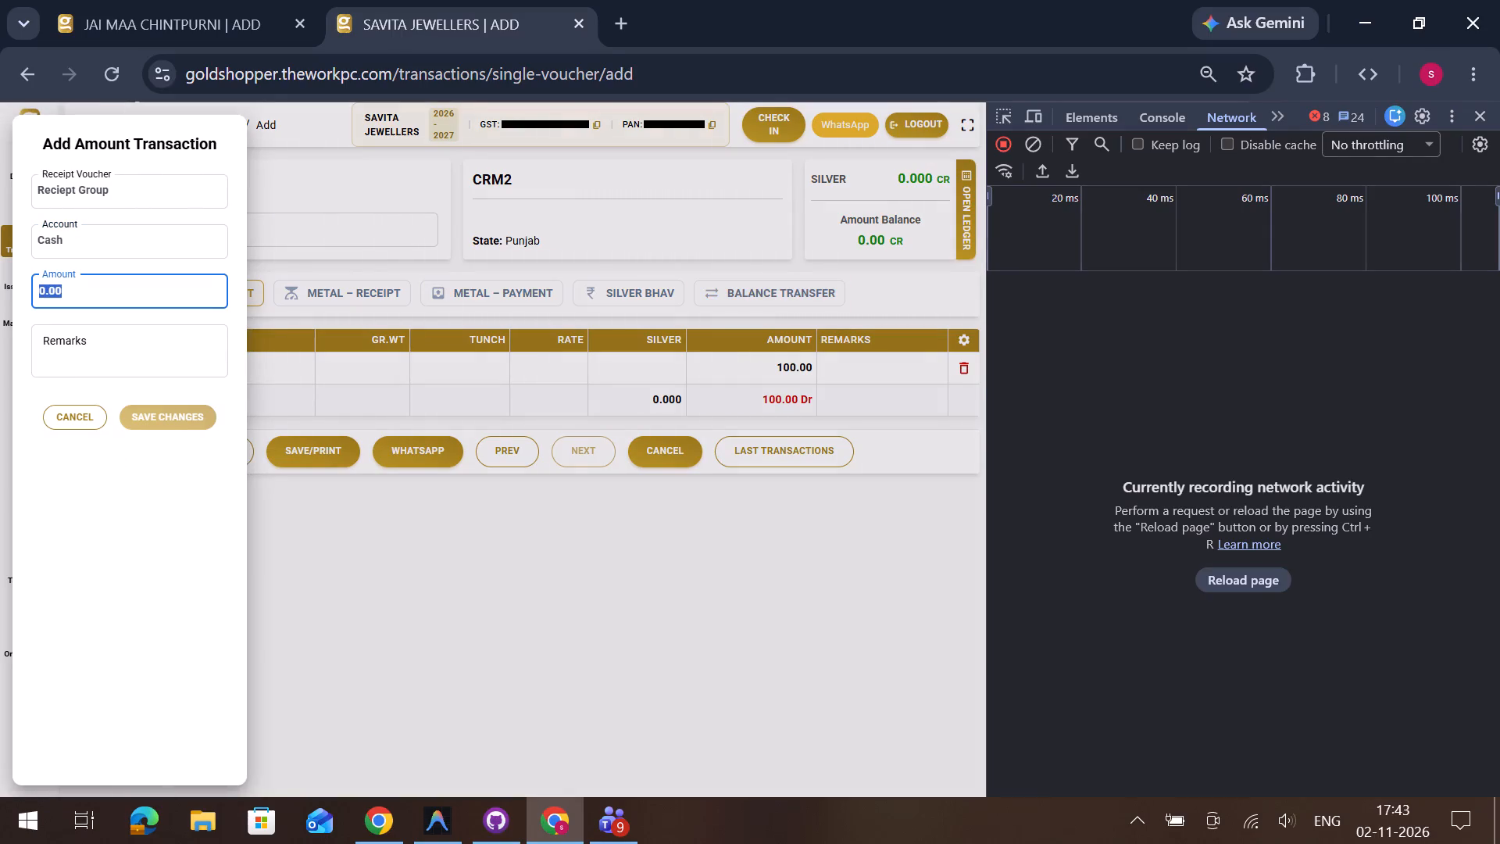
{"action": "key", "text": "BackSpace"}
{"action": "type", "text": "20"}
{"action": "key", "text": "Return"}
{"action": "key", "text": "Return"}
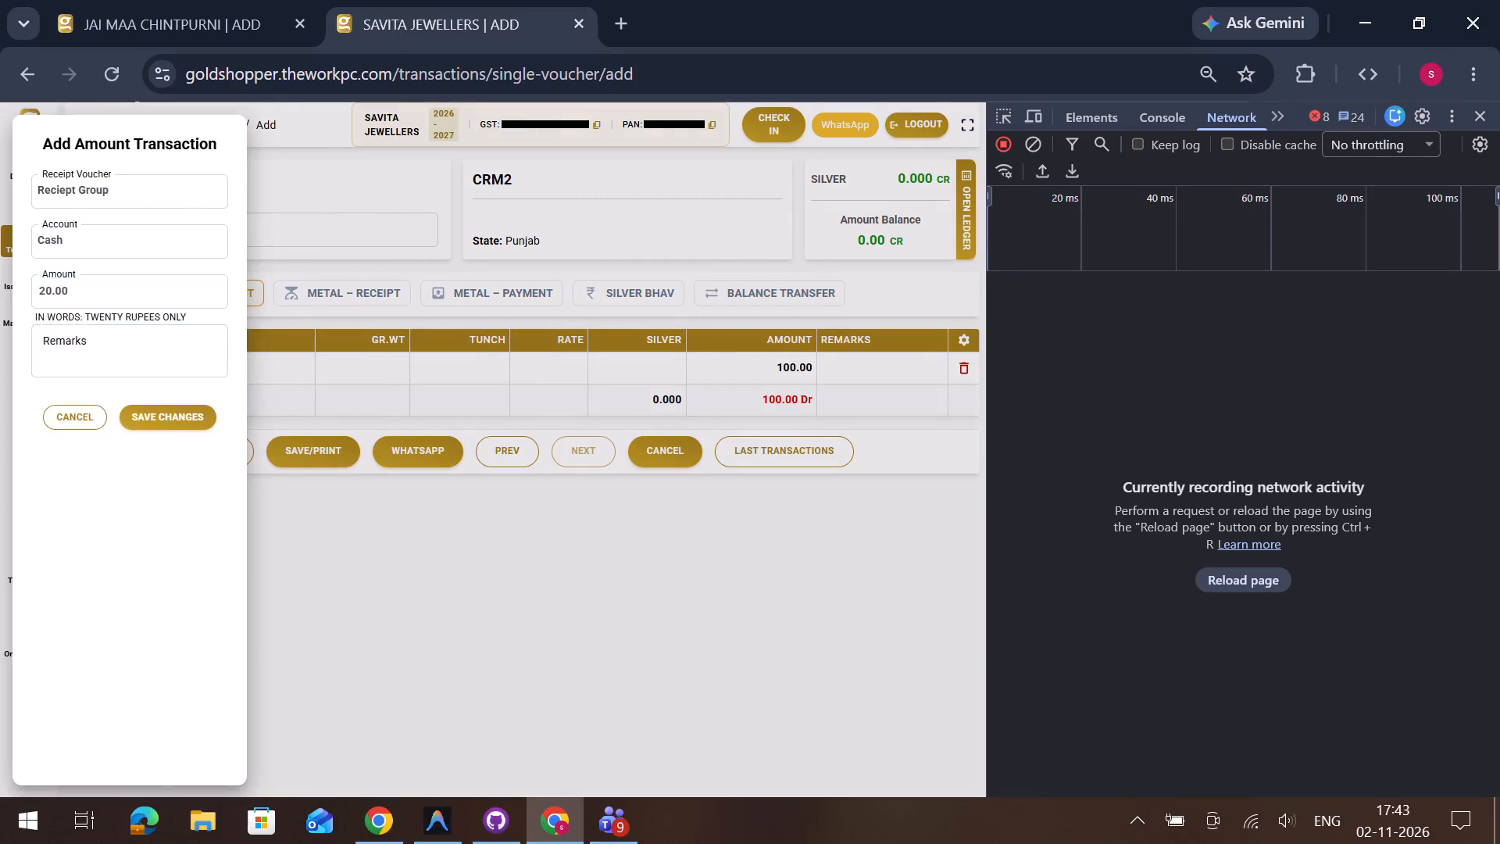
{"action": "key", "text": "Return"}
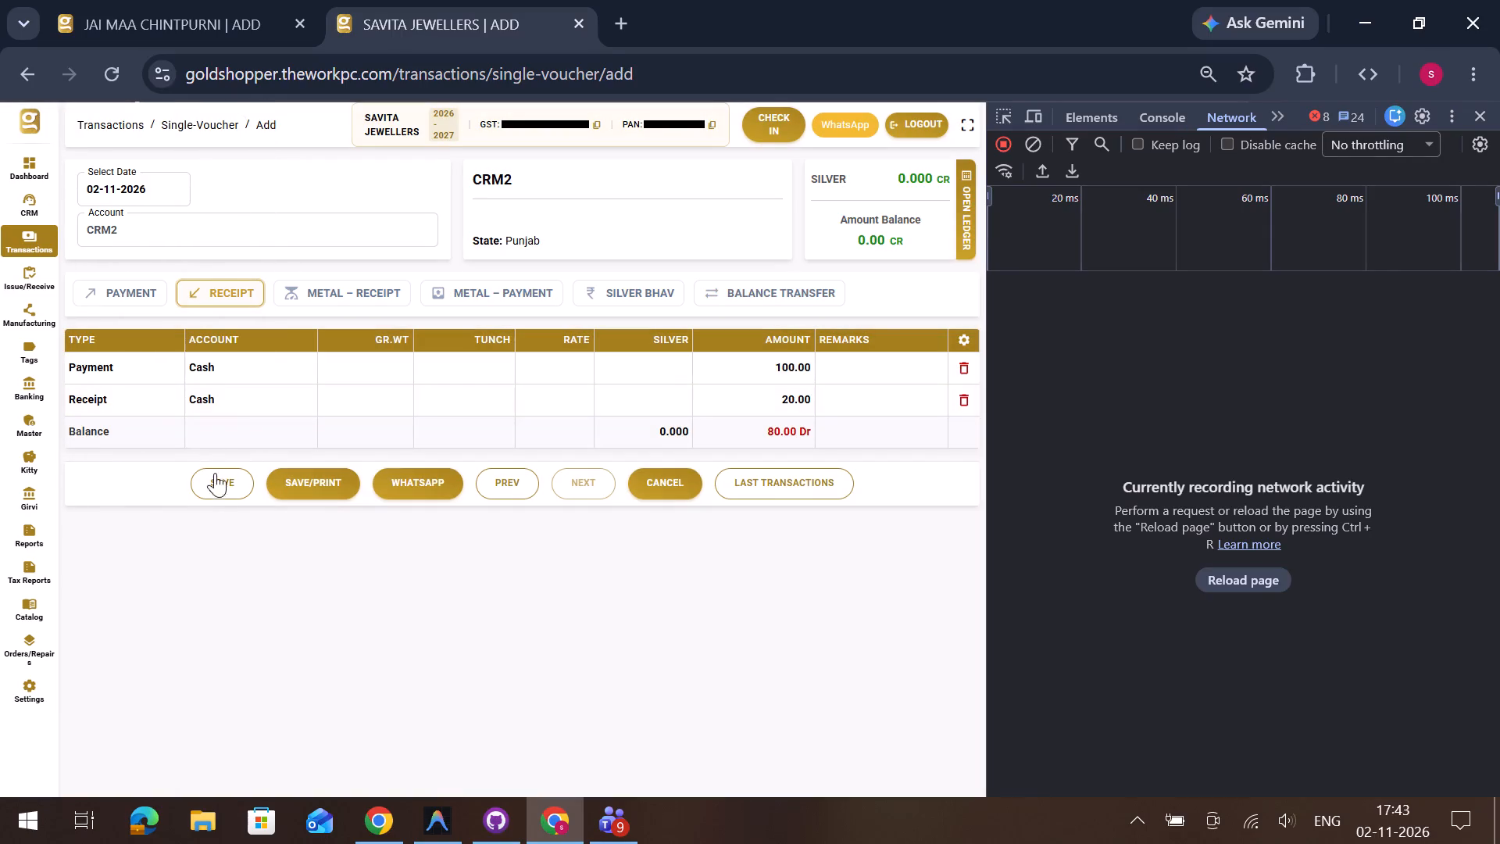
{"action": "left_click", "coordinate": [218, 477]}
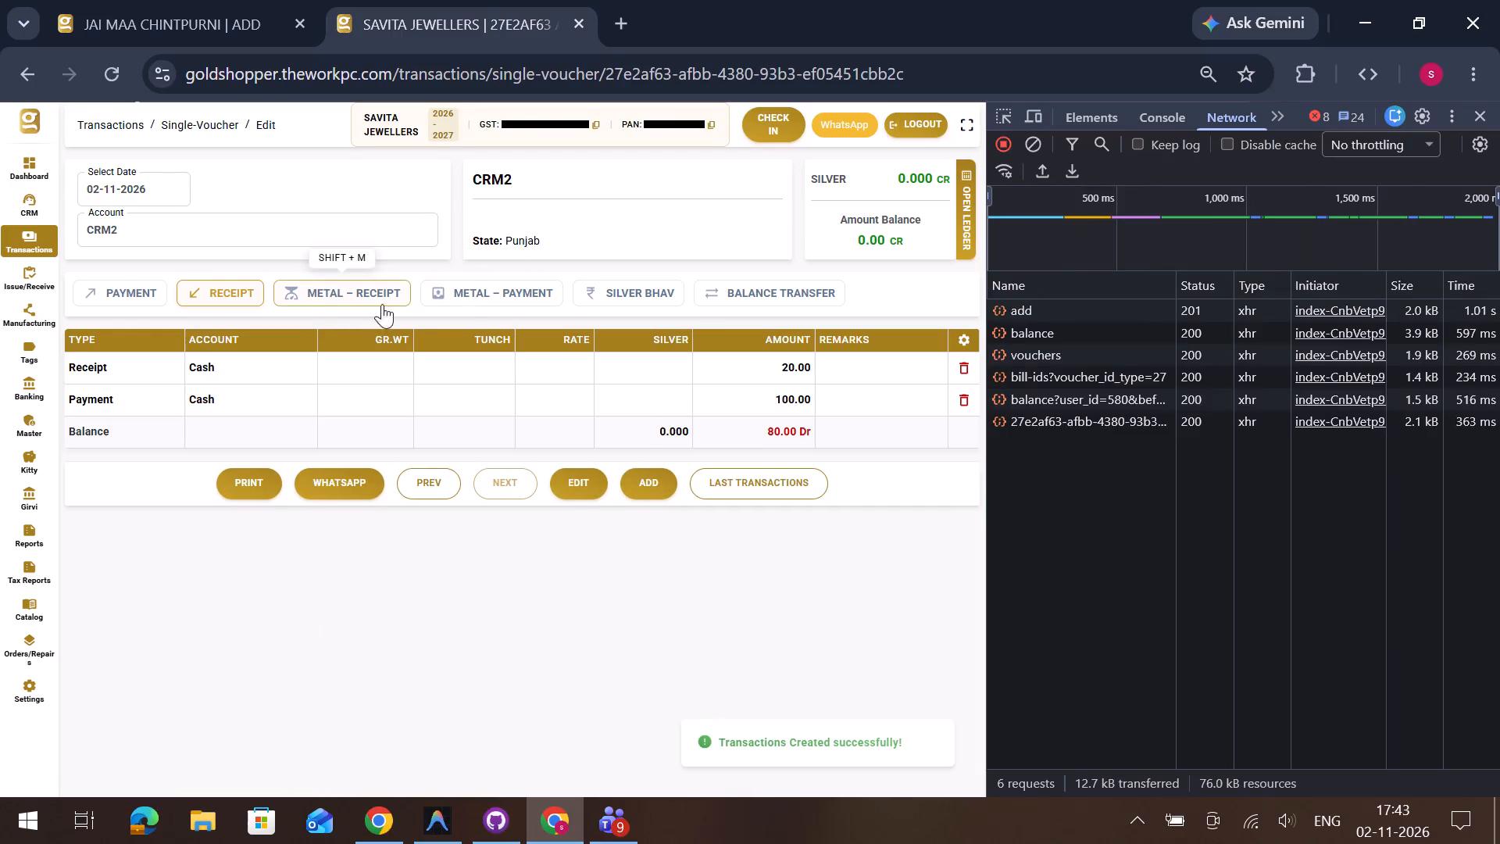
Edit the saved CRM2 voucher to add a Silver Bhav purchase with gross weight 10 at a rate of 20, and save it.
{"action": "left_click", "coordinate": [660, 292]}
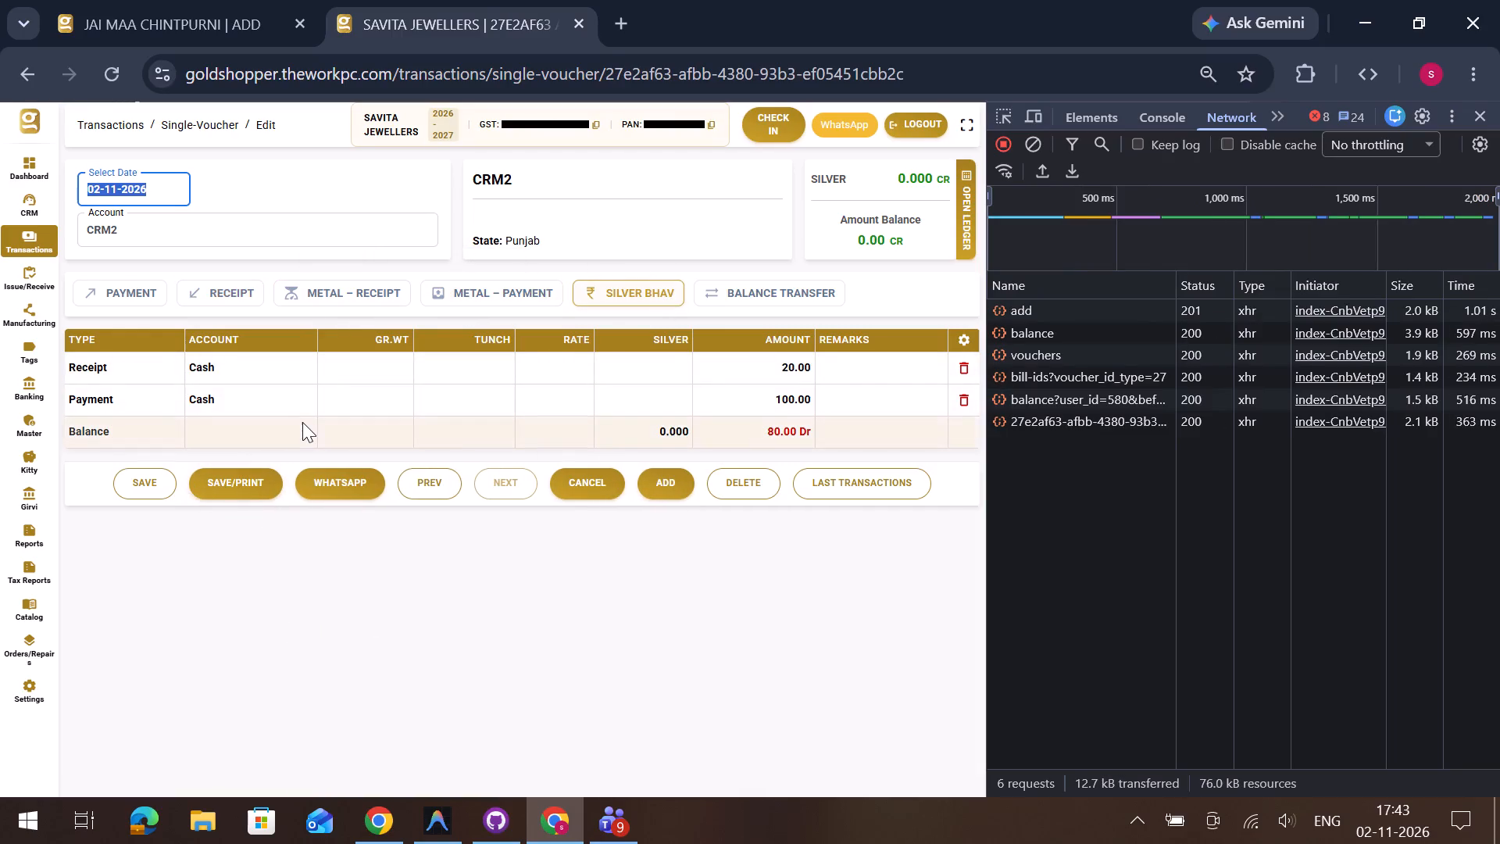
{"action": "left_click", "coordinate": [628, 288]}
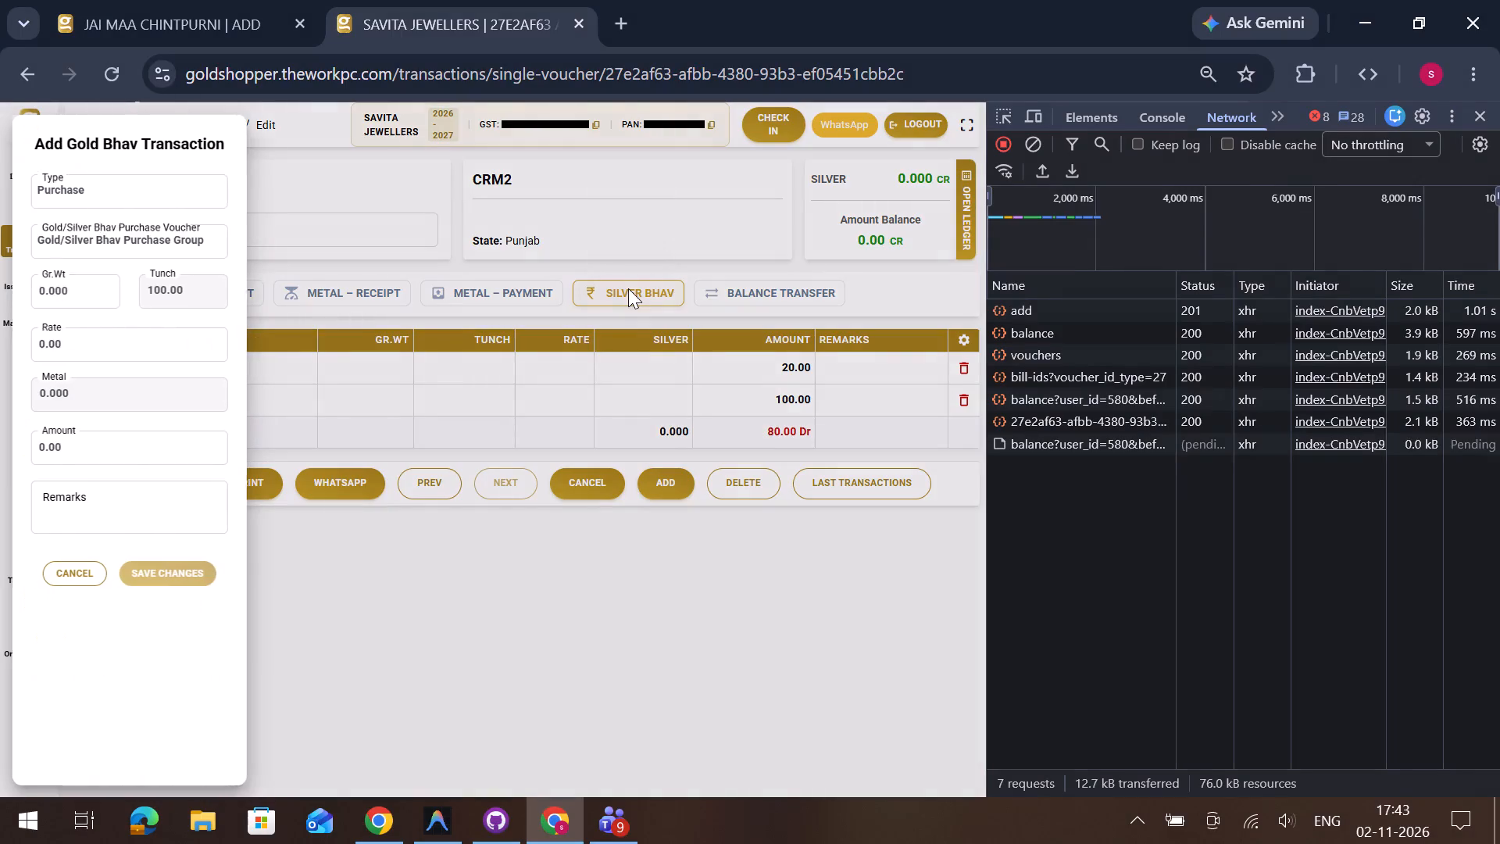
{"action": "left_click", "coordinate": [65, 292]}
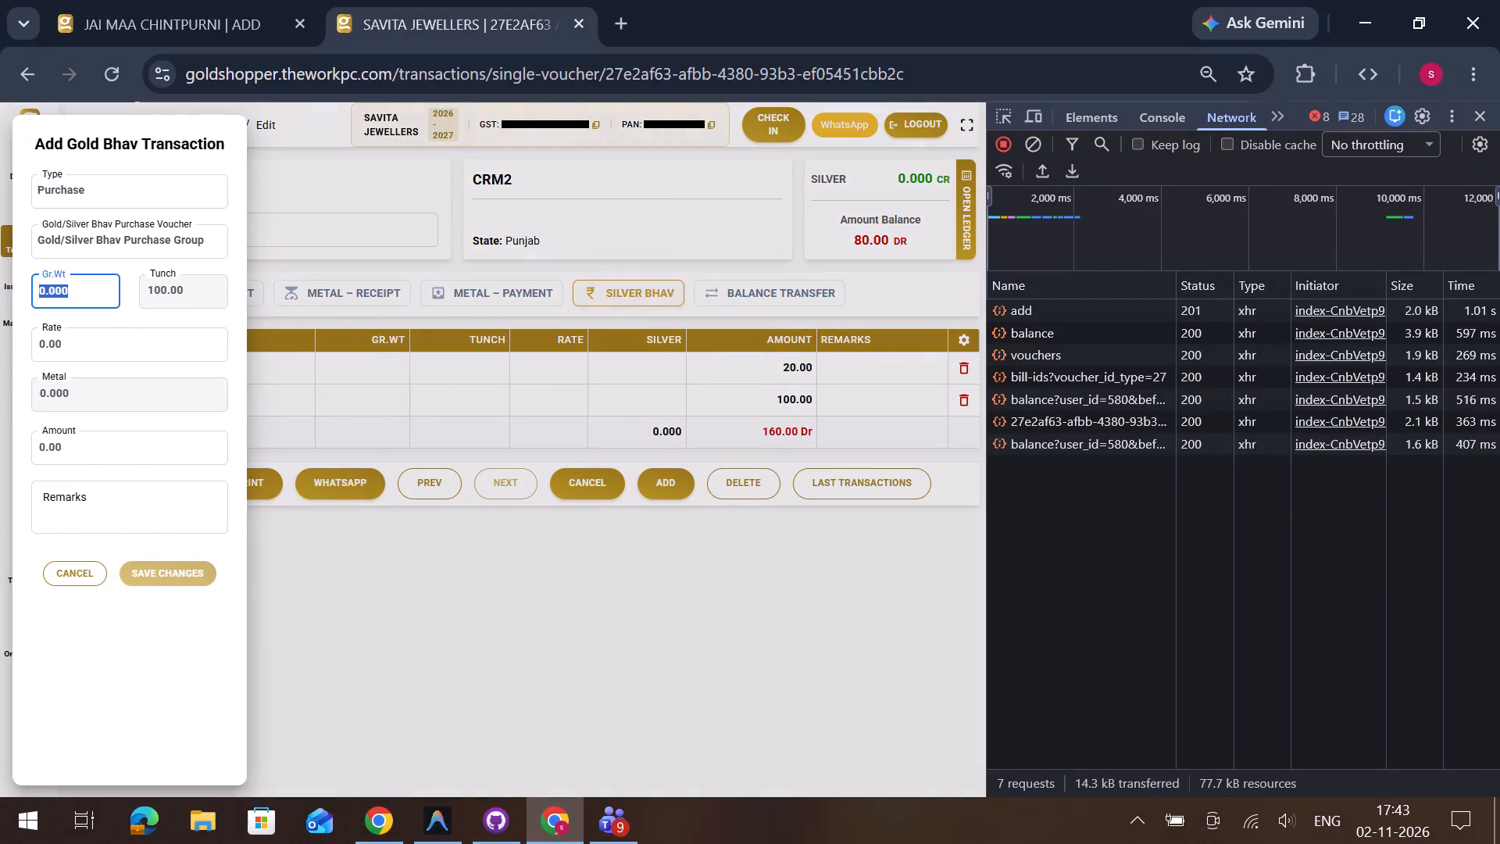
{"action": "type", "text": "10"}
{"action": "key", "text": "Return"}
{"action": "key", "text": "Return"}
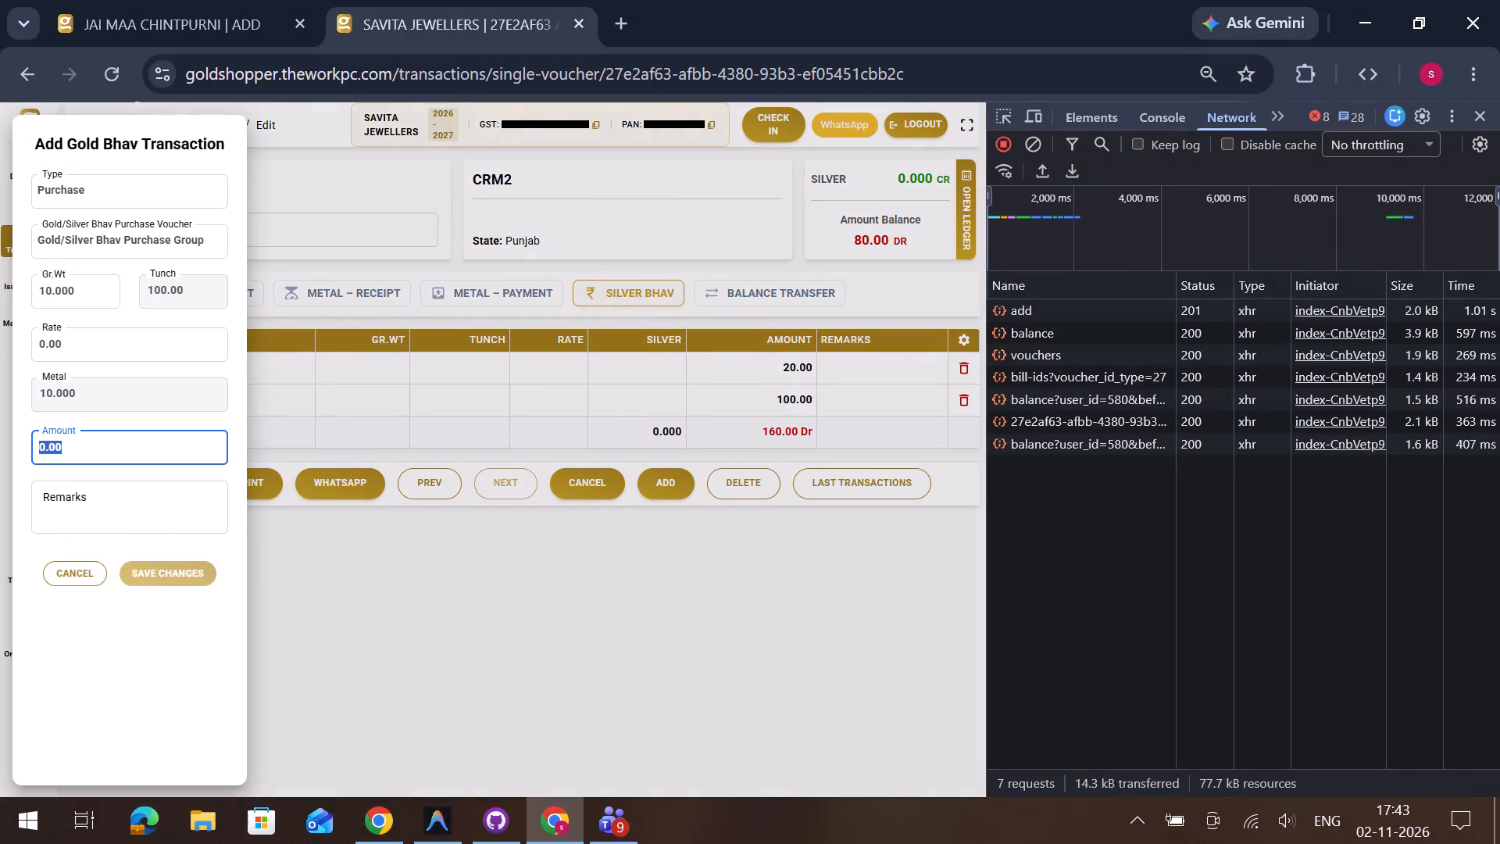
{"action": "left_click", "coordinate": [103, 359]}
{"action": "type", "text": "20"}
{"action": "key", "text": "Return"}
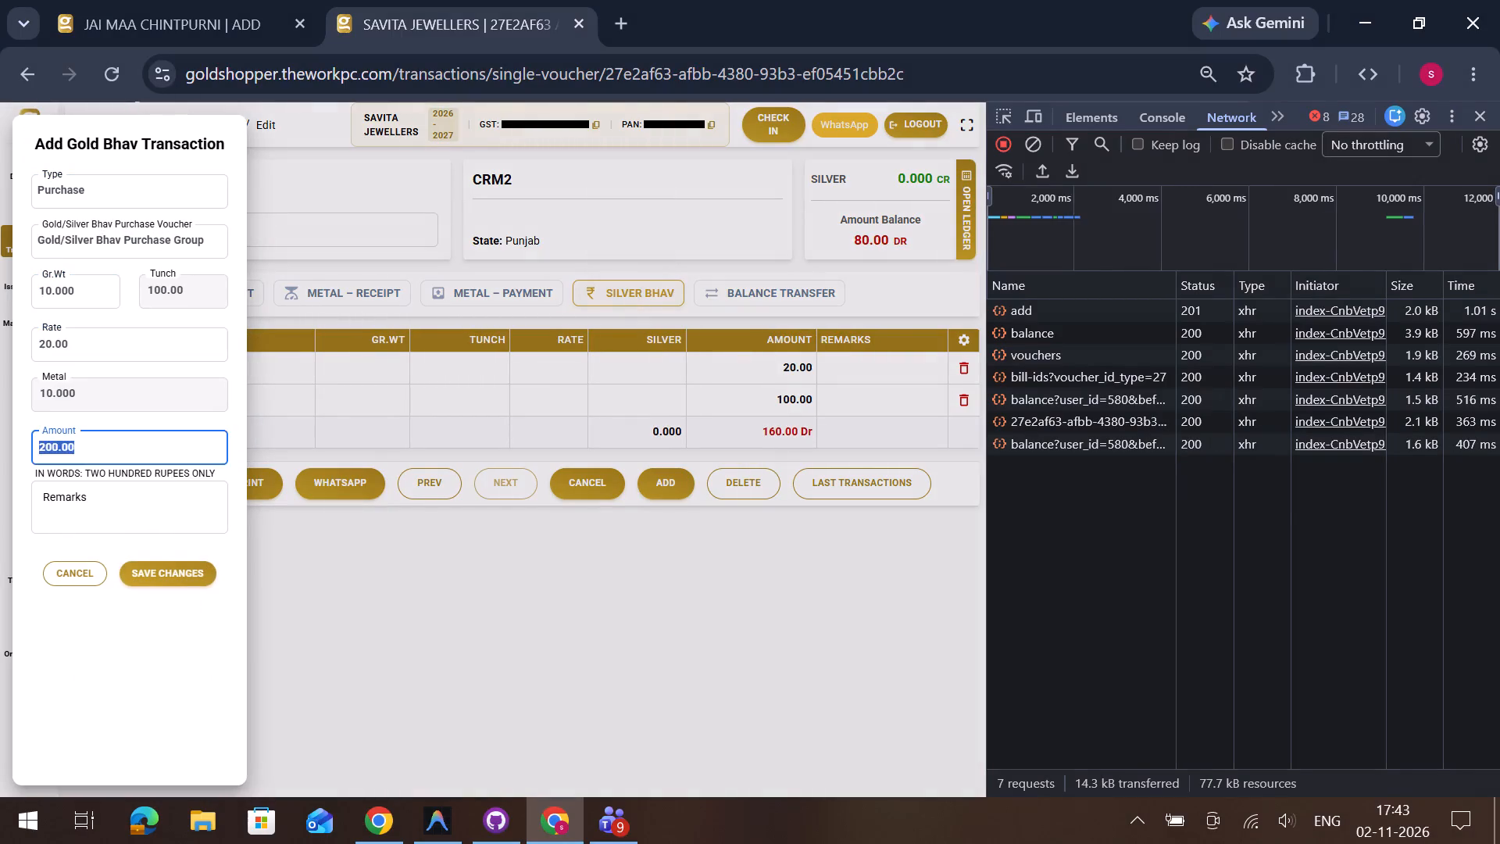
{"action": "key", "text": "Return"}
{"action": "key", "text": "Return"}
{"action": "key", "text": "Return"}
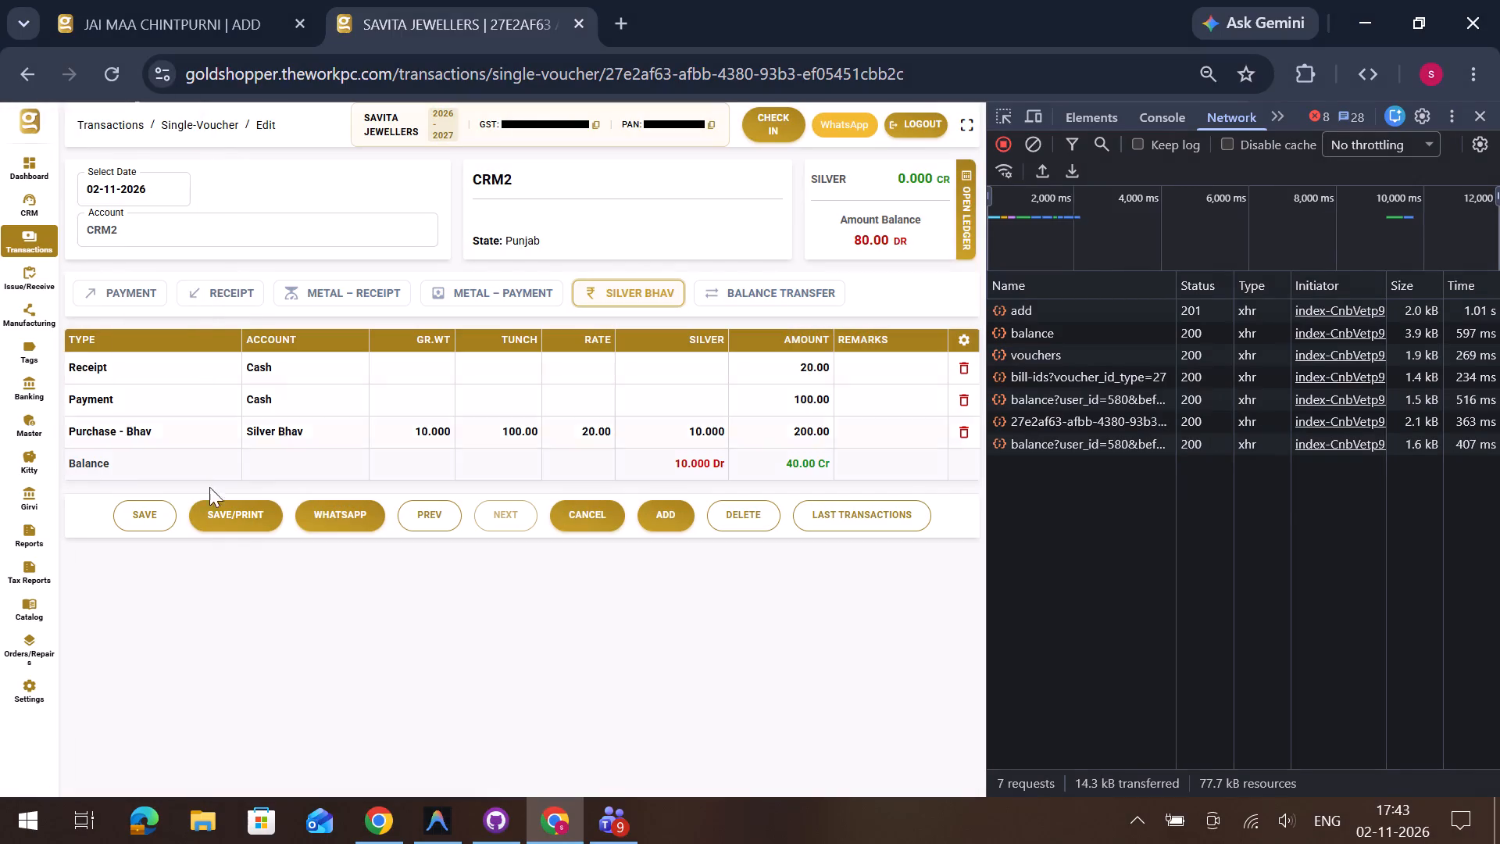
{"action": "left_click", "coordinate": [234, 577]}
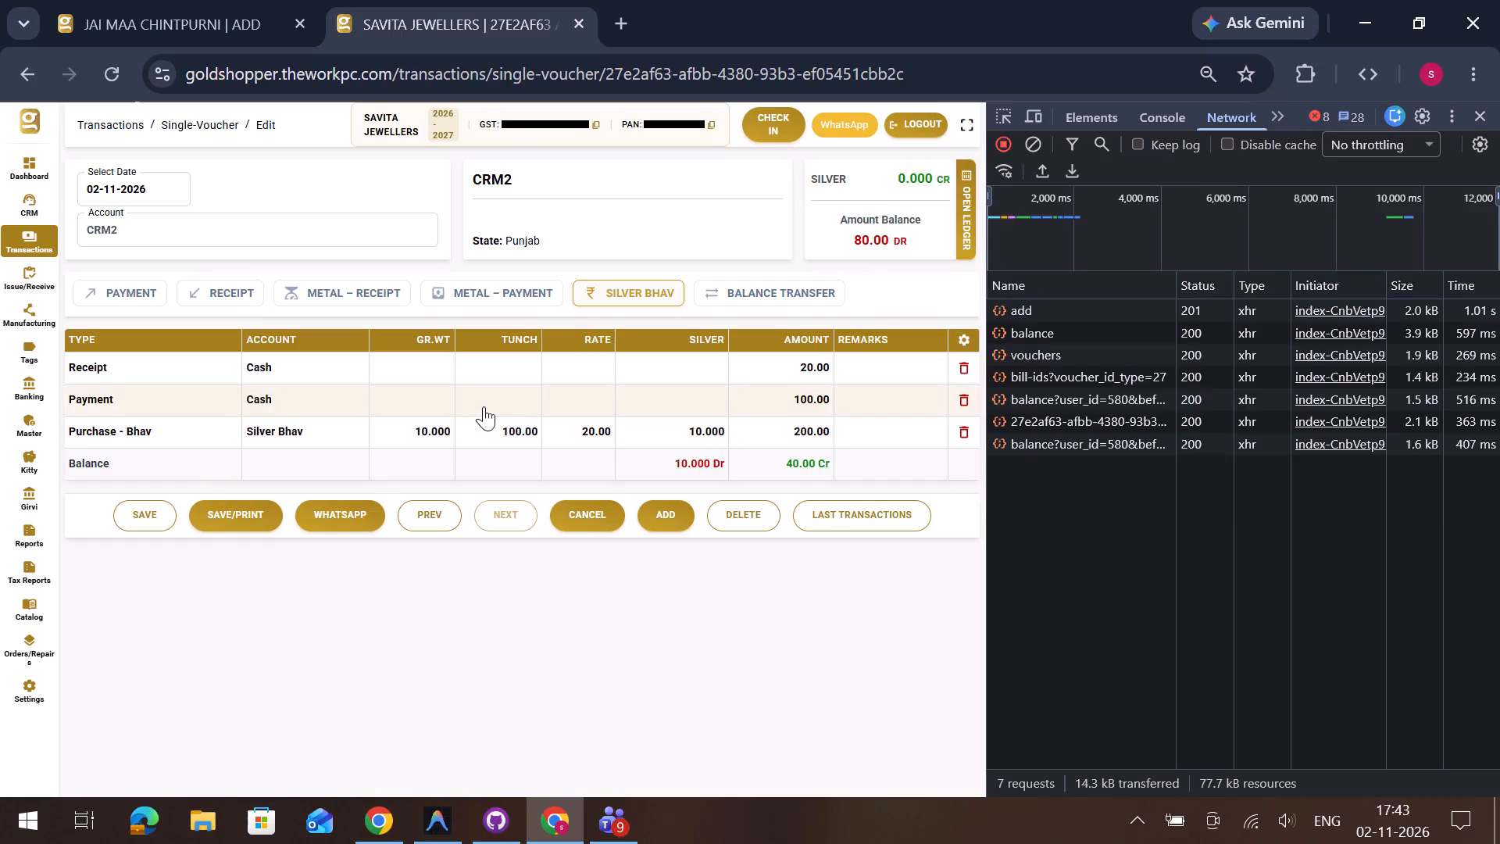
{"action": "left_click", "coordinate": [162, 515]}
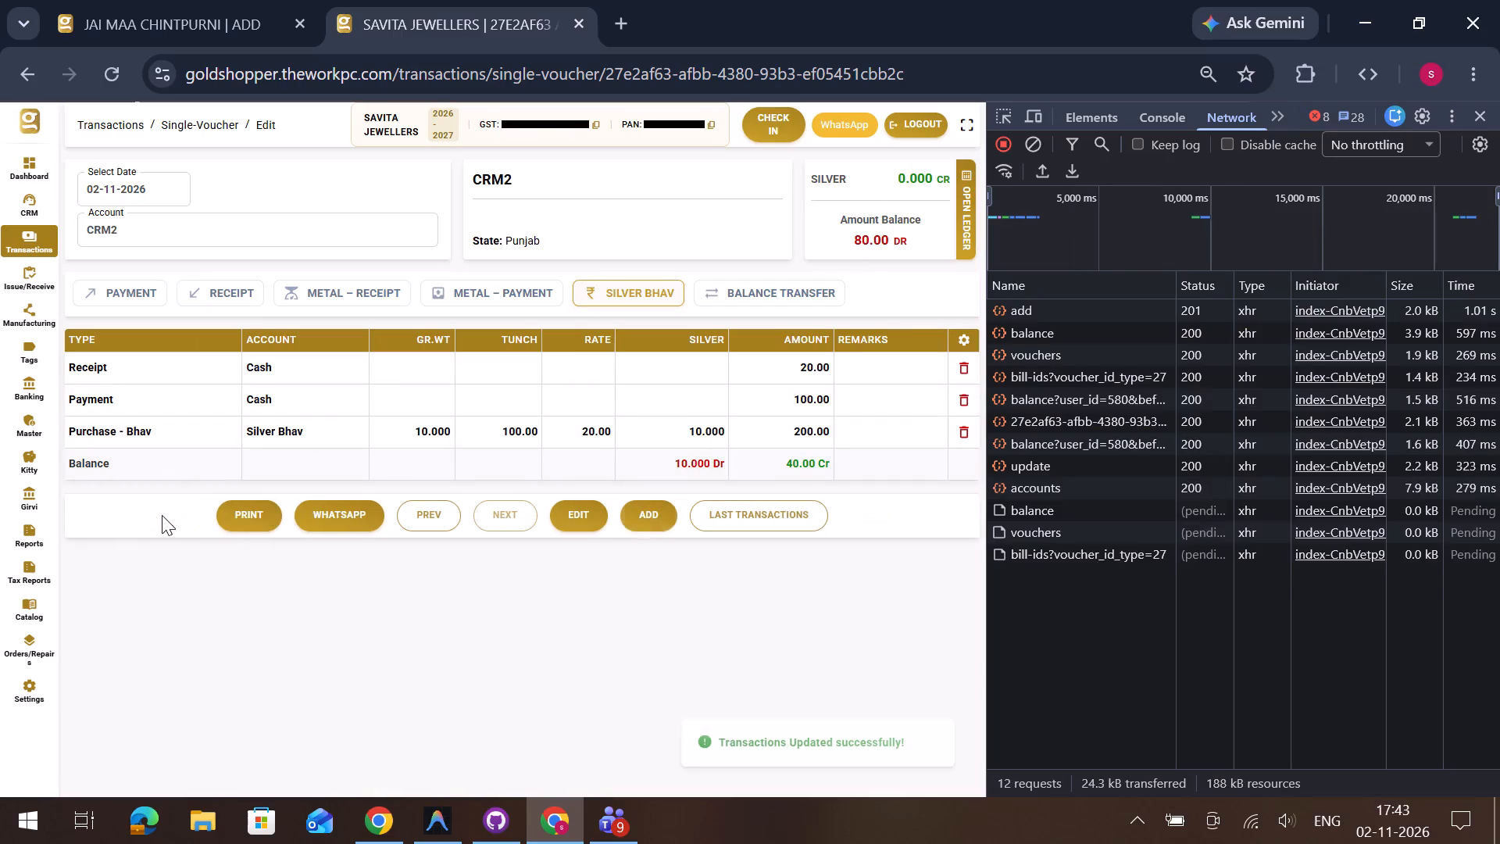
Edit the CRM2 voucher to add an Amount balance transfer of 30 Dr on the account listed just below BALANCE CHECK ACCOUNT, and save it.
{"action": "left_click", "coordinate": [590, 518]}
{"action": "left_click", "coordinate": [762, 297]}
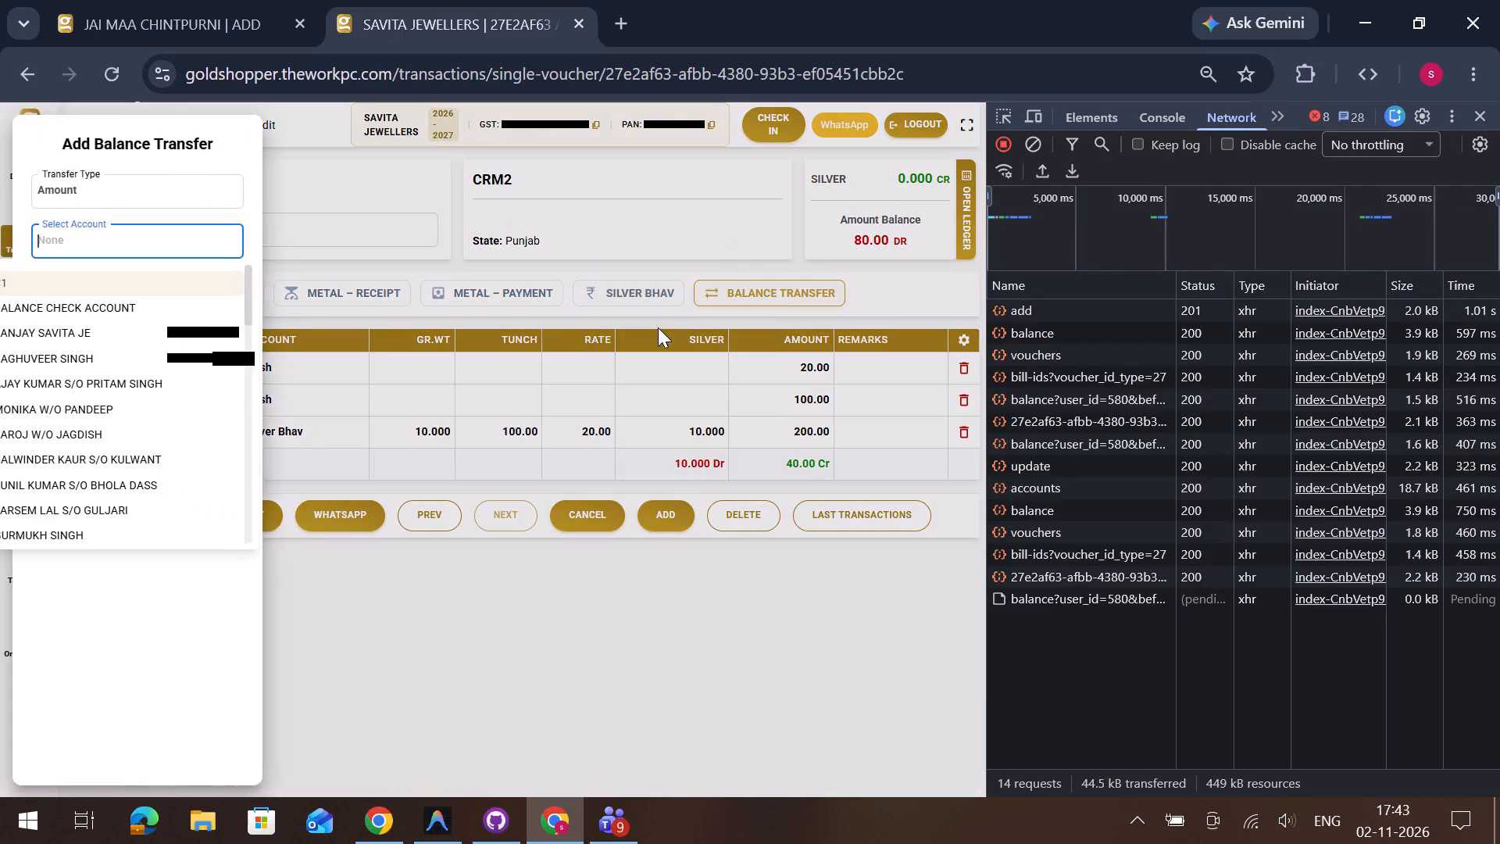
{"action": "left_click", "coordinate": [155, 338]}
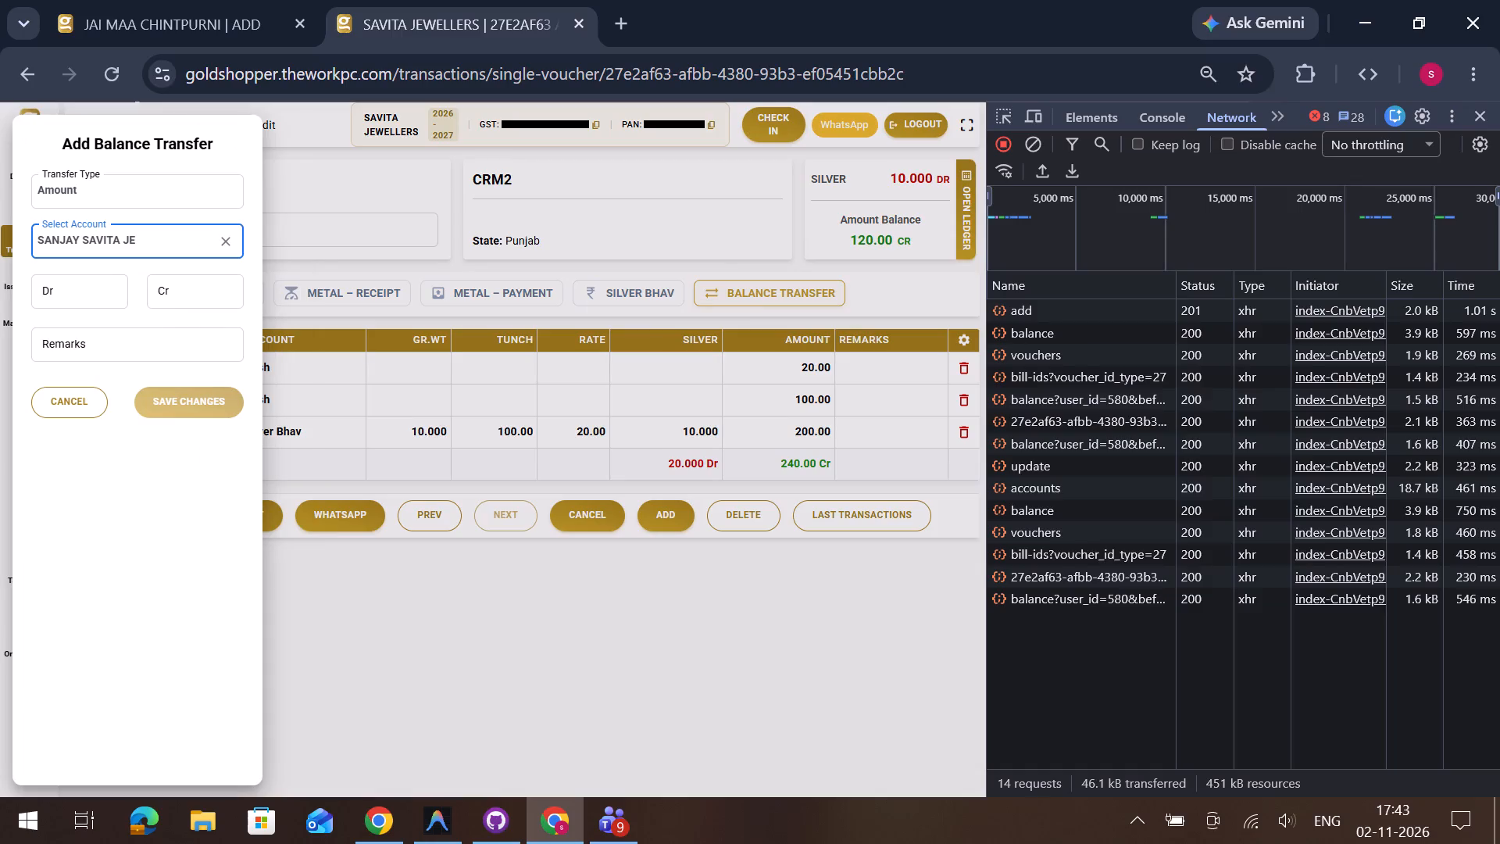
{"action": "left_click", "coordinate": [99, 297]}
{"action": "type", "text": "30"}
{"action": "key", "text": "Return"}
{"action": "key", "text": "Return"}
{"action": "key", "text": "Return"}
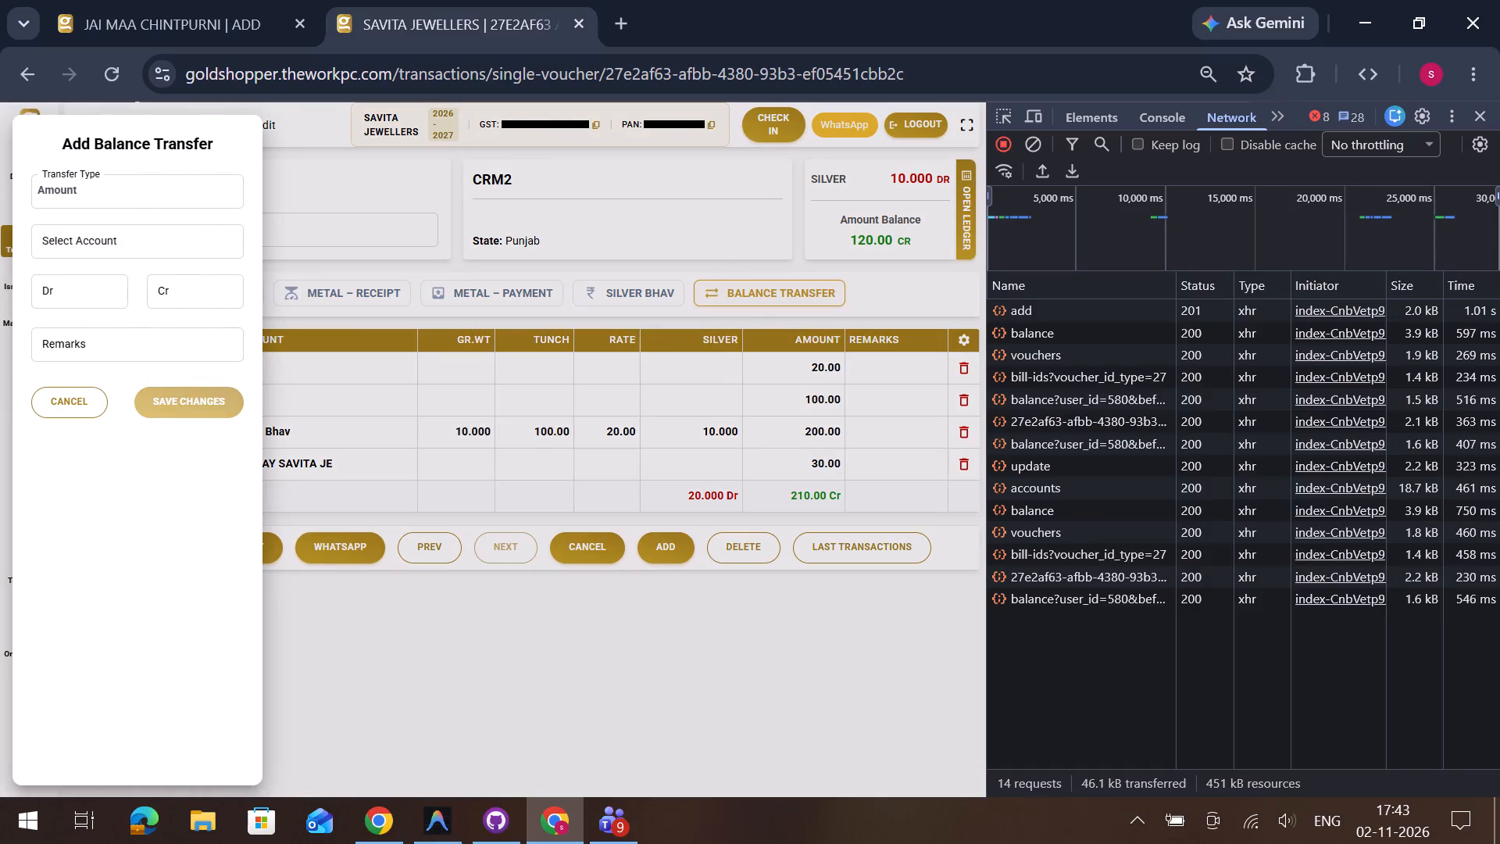
{"action": "left_click", "coordinate": [364, 735]}
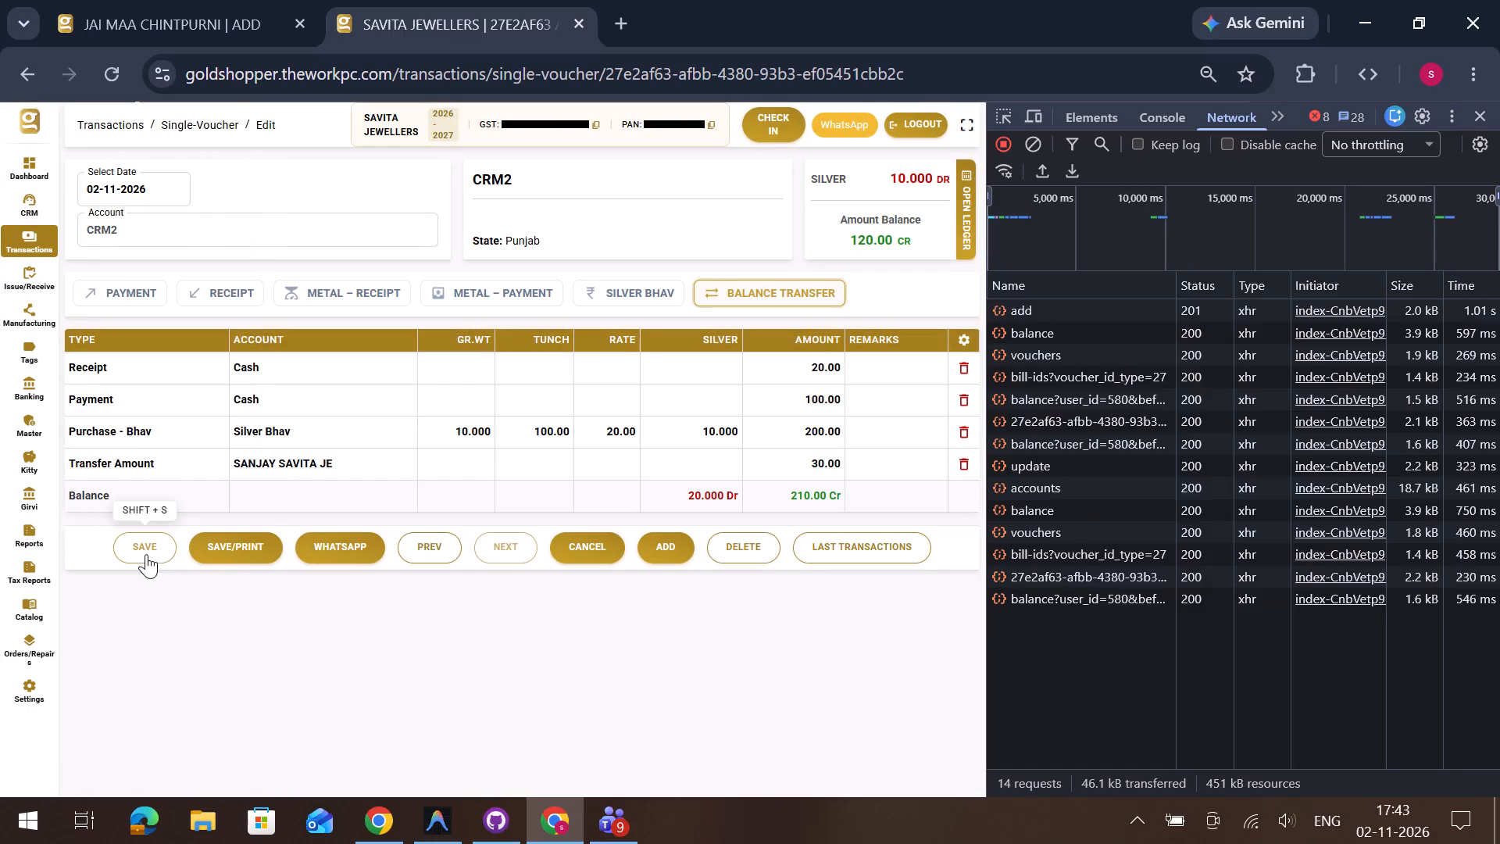